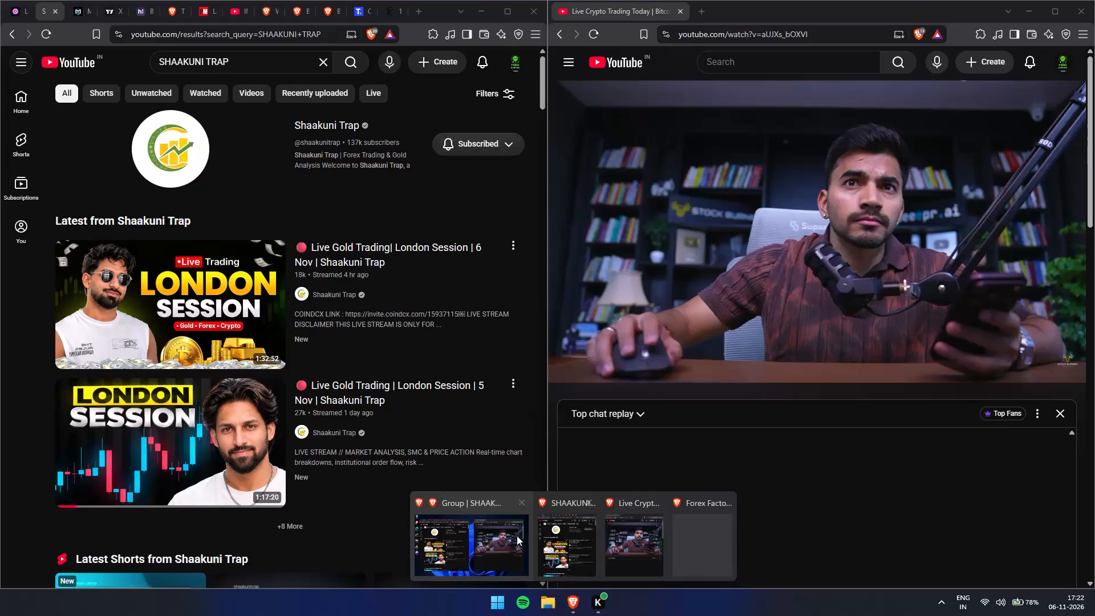
Maximize the browser window with the multiple open tabs and switch to the XAUUSD chart in TradingView.
click(517, 536)
click(505, 13)
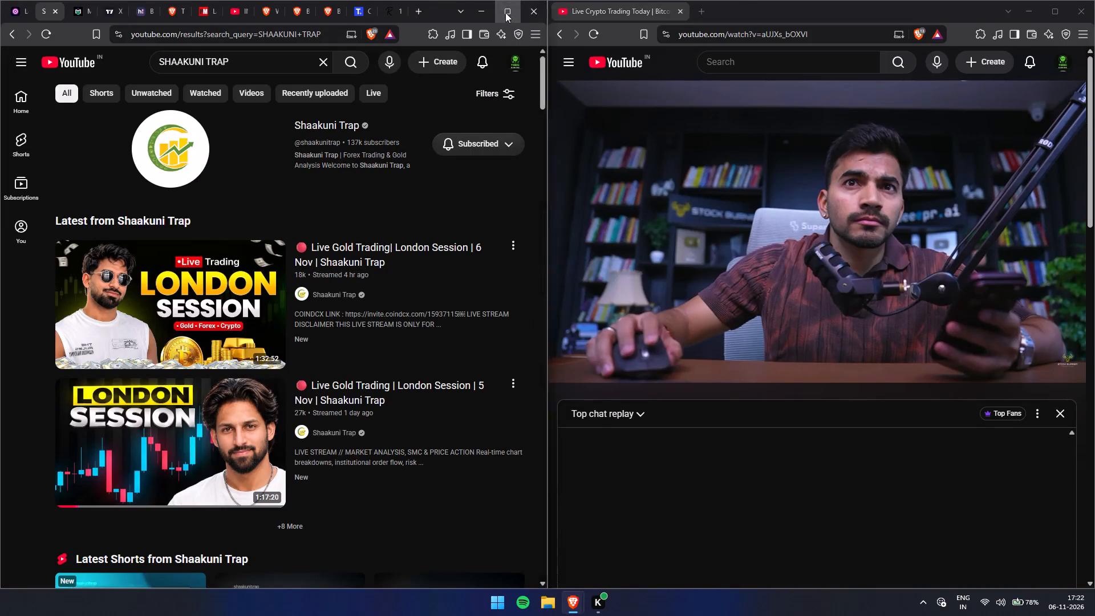
click(241, 5)
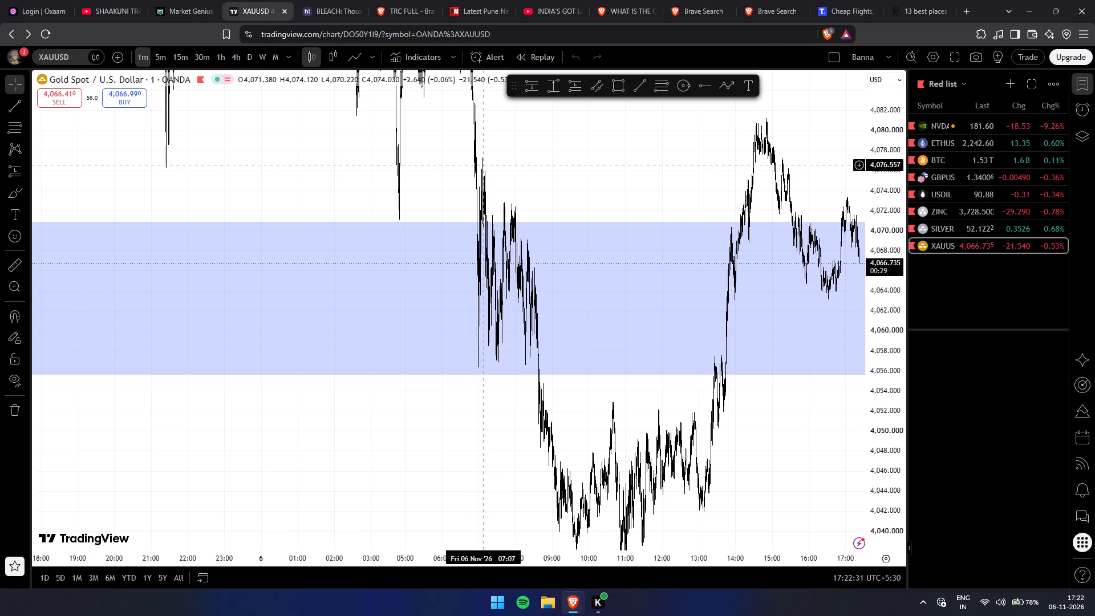
Examine the XAUUSD 1-minute chart, comparing recent and earlier price action around the shaded blue zone.
drag(646, 194, 567, 221)
drag(882, 172, 833, 425)
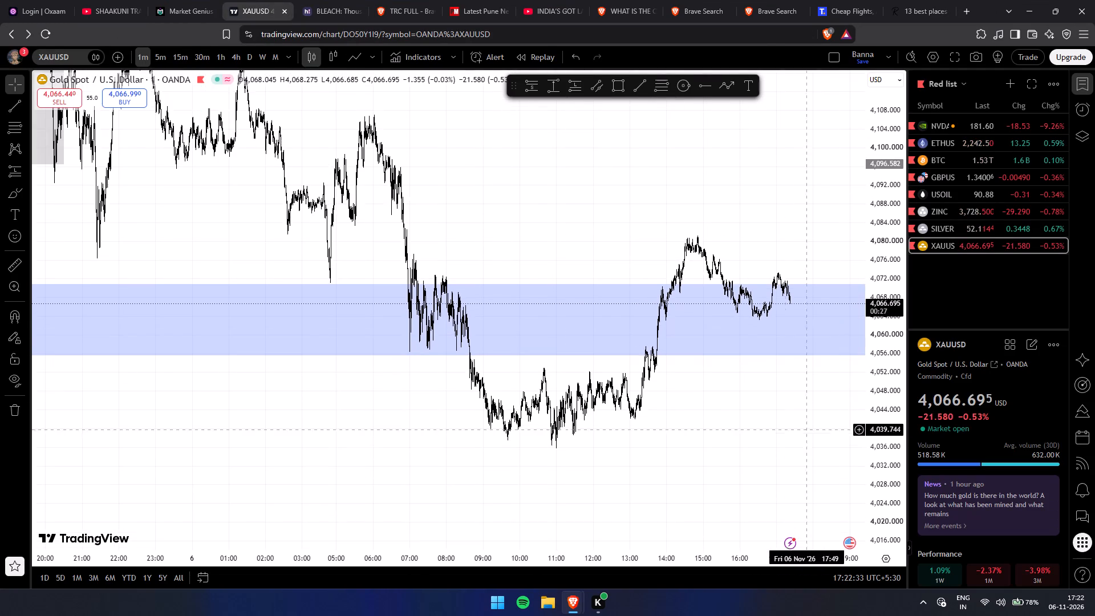
scroll(726, 445, down, 4)
drag(748, 424, 620, 439)
scroll(673, 415, up, 5)
drag(594, 407, 622, 408)
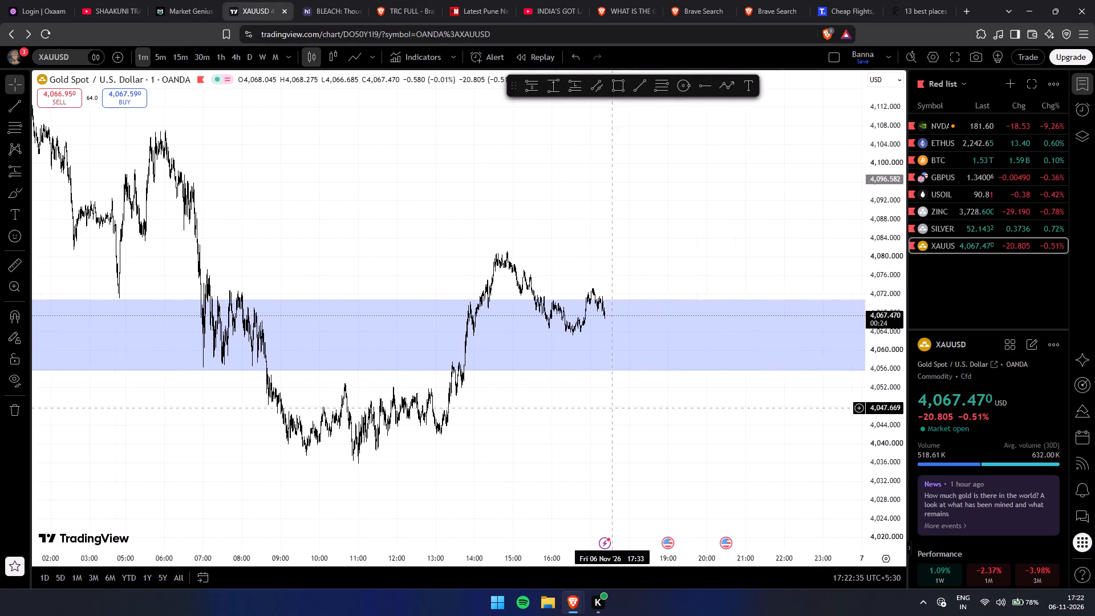
drag(622, 408, 696, 406)
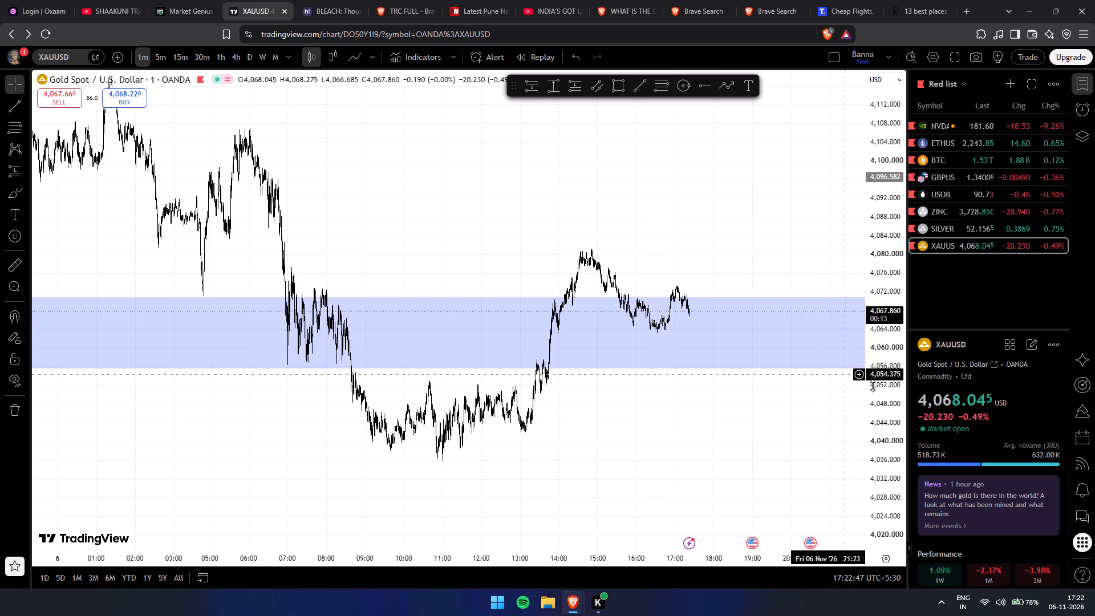
drag(882, 388, 874, 286)
scroll(573, 468, up, 6)
drag(381, 440, 567, 415)
scroll(535, 472, up, 5)
drag(502, 434, 687, 441)
scroll(737, 200, down, 1)
Open the SILVER chart from the watchlist and examine its 1-minute price action around the 15-minute order block and marked positions.
click(964, 225)
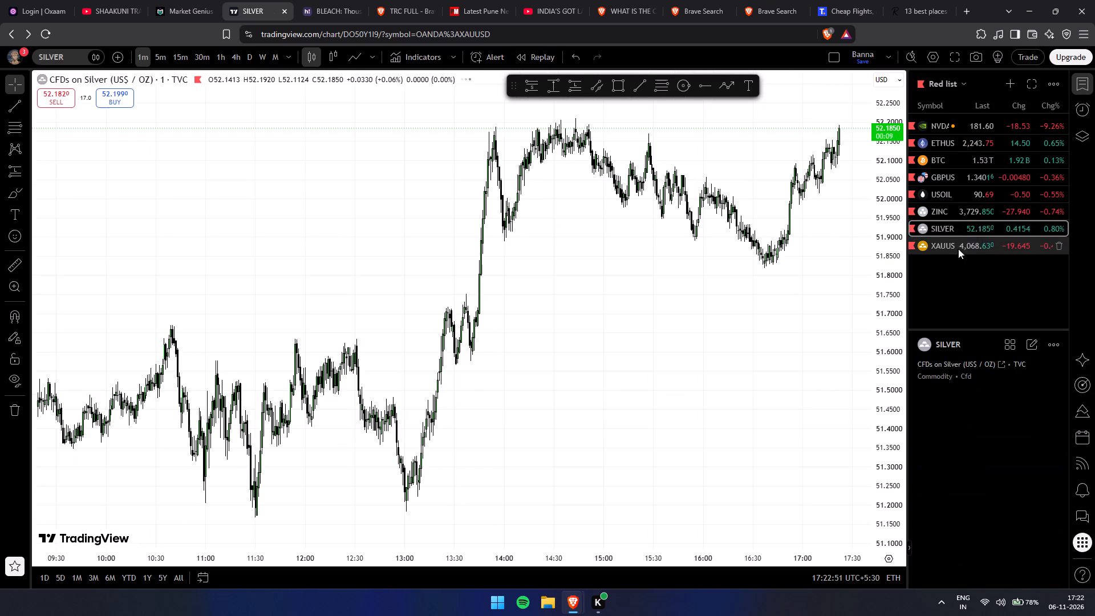
drag(651, 350, 484, 315)
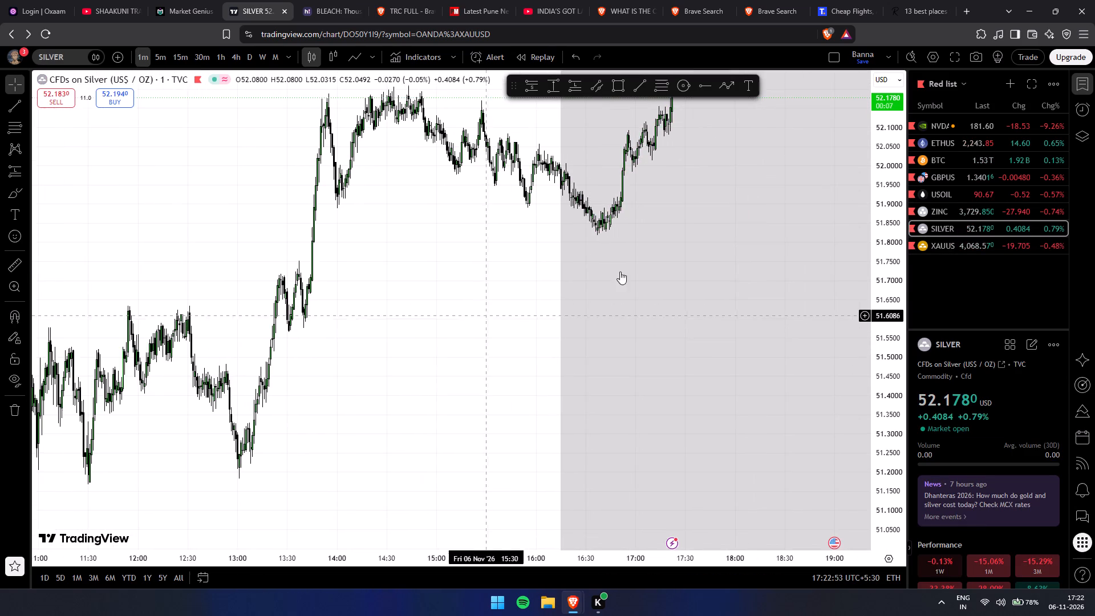
drag(886, 191, 898, 425)
scroll(483, 292, down, 12)
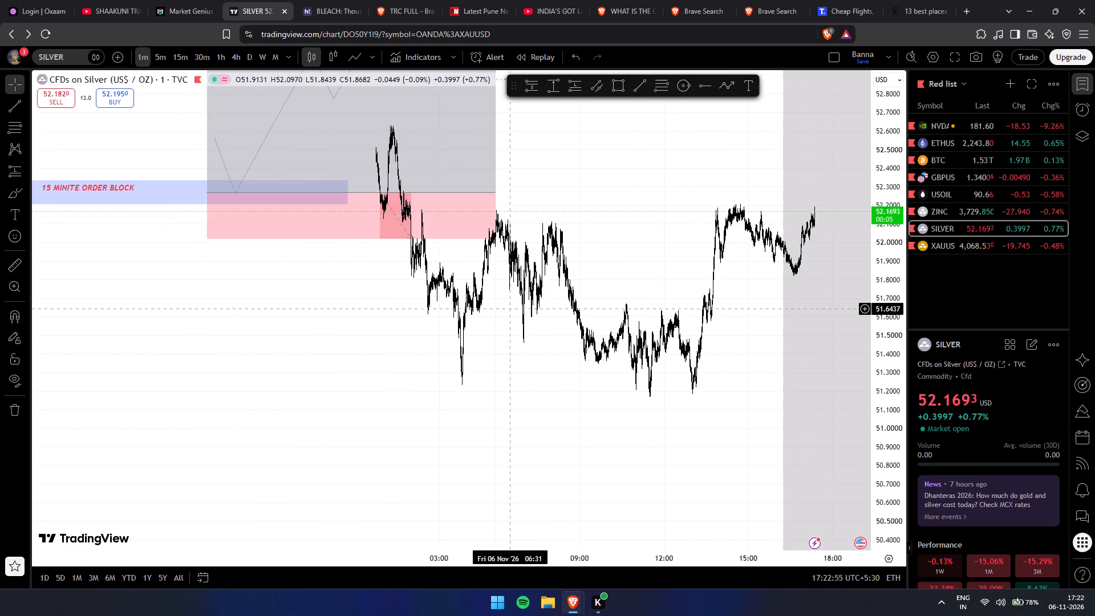
drag(546, 316, 319, 396)
scroll(436, 245, down, 4)
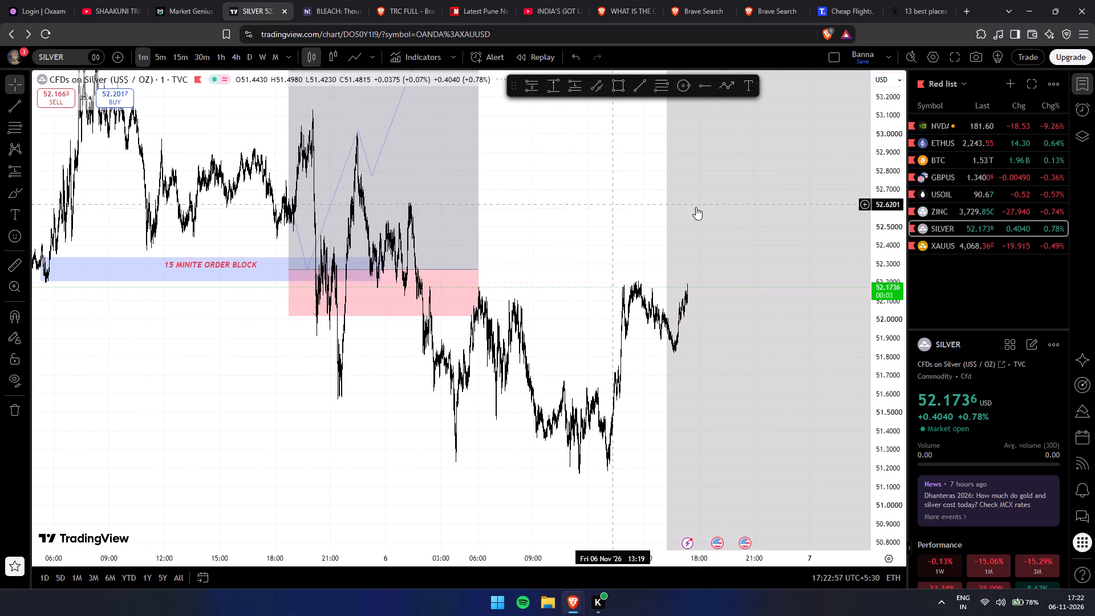
drag(896, 179, 893, 362)
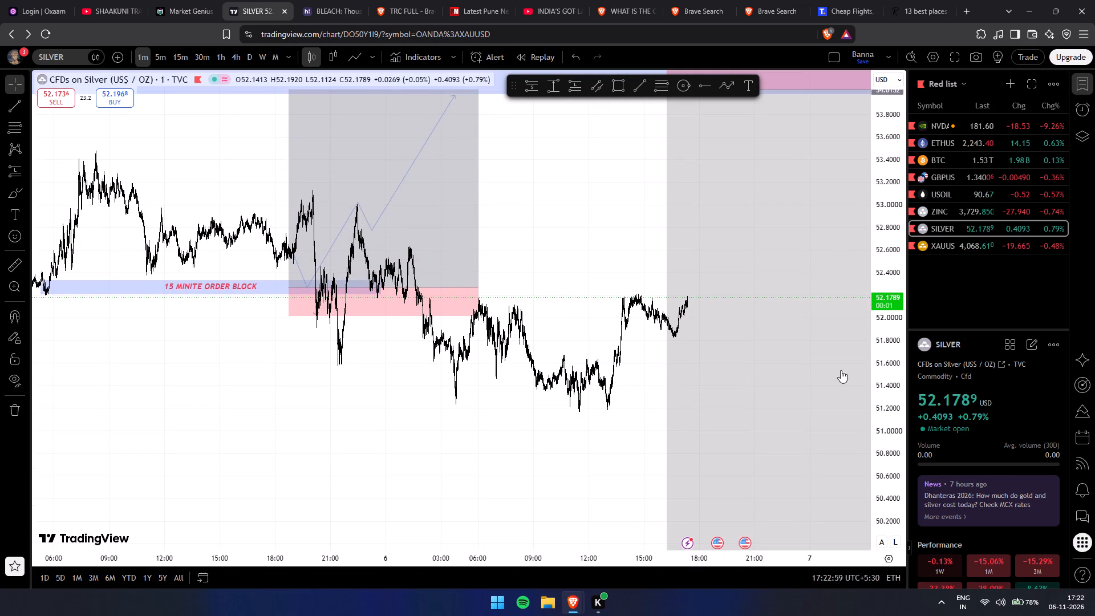
drag(888, 418, 873, 337)
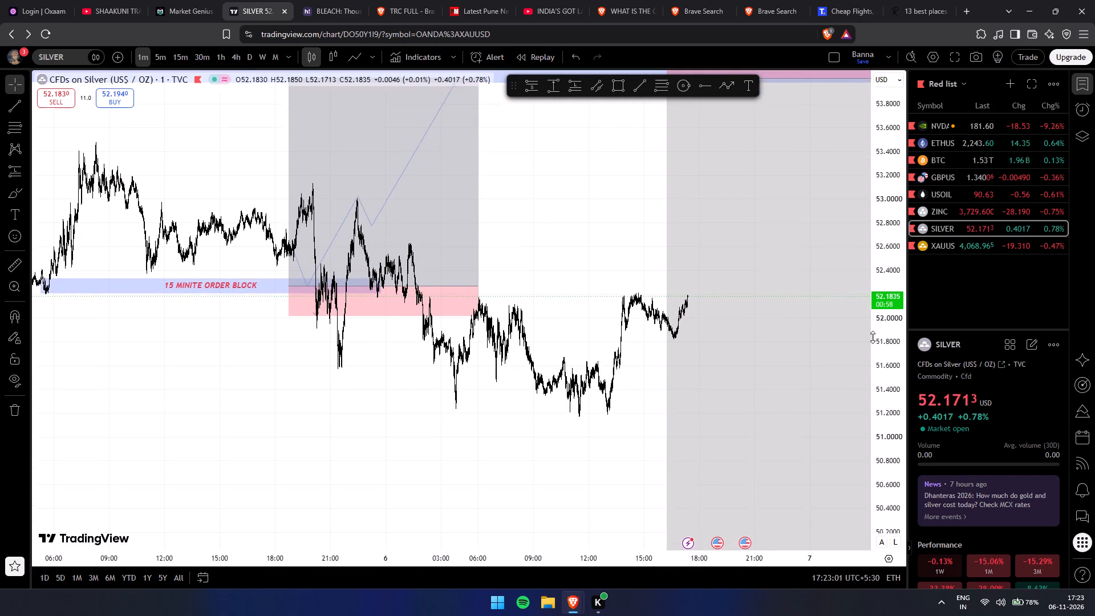
drag(873, 337, 851, 175)
drag(879, 453, 846, 224)
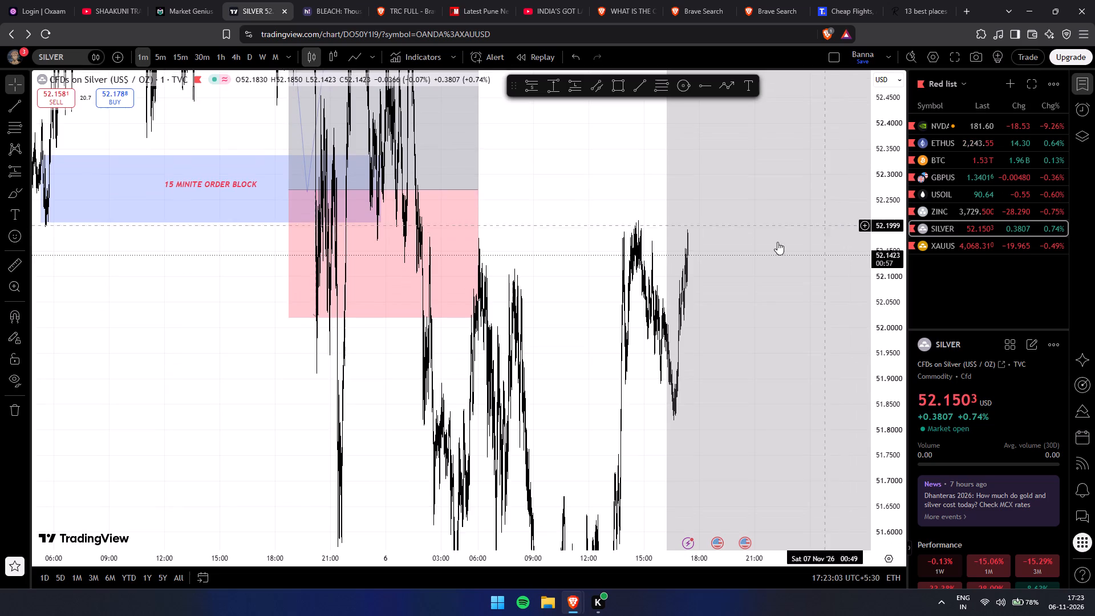
scroll(518, 337, up, 6)
scroll(463, 367, up, 6)
drag(209, 400, 607, 305)
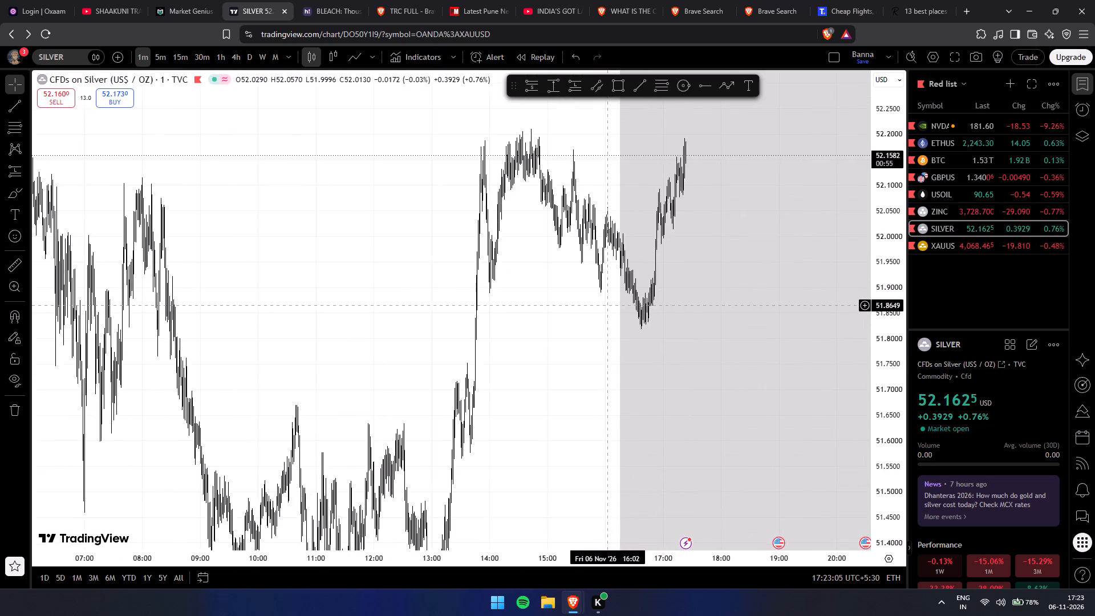
scroll(636, 304, up, 5)
scroll(429, 318, up, 5)
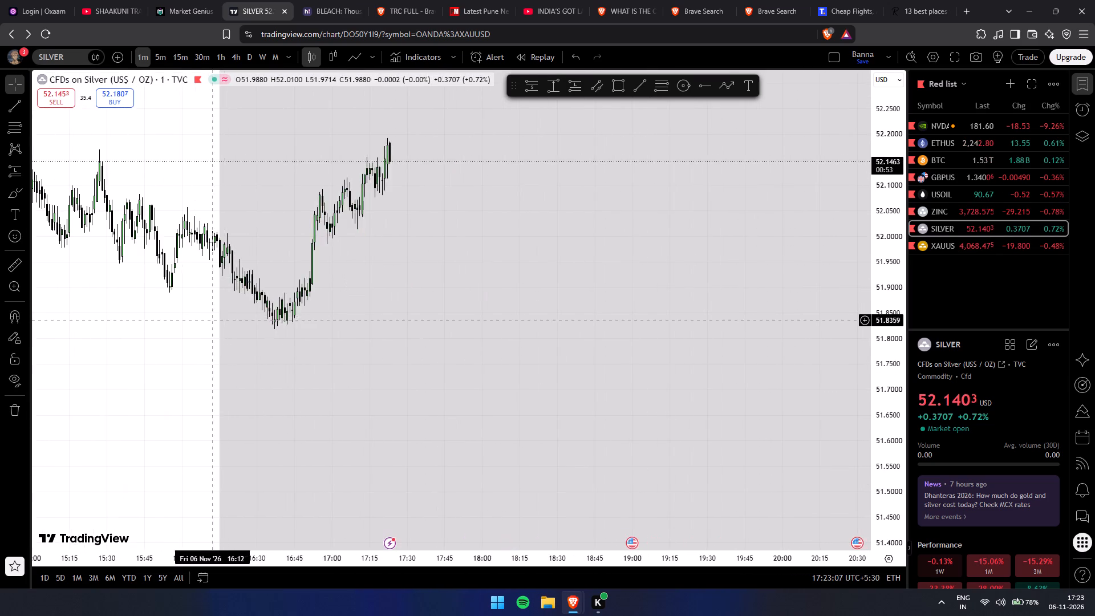
drag(206, 322, 503, 320)
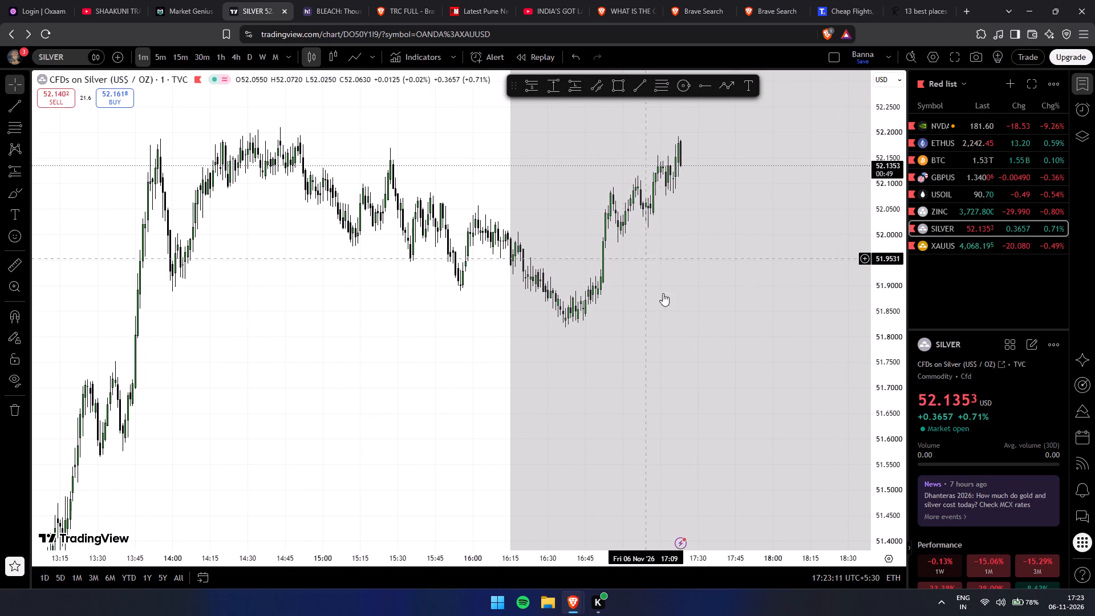
drag(878, 388, 870, 323)
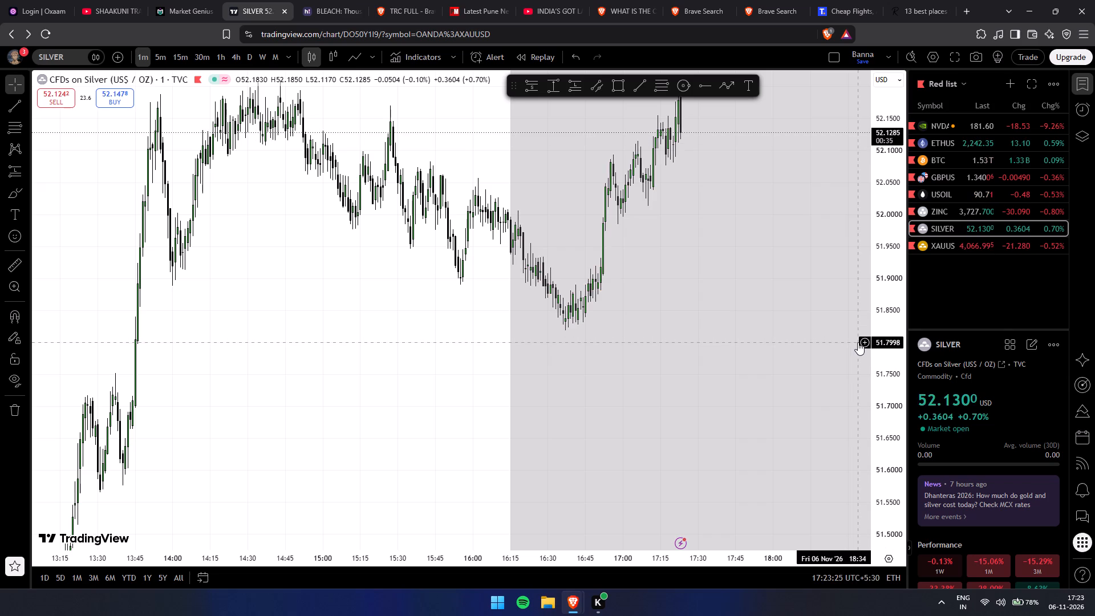
click(767, 351)
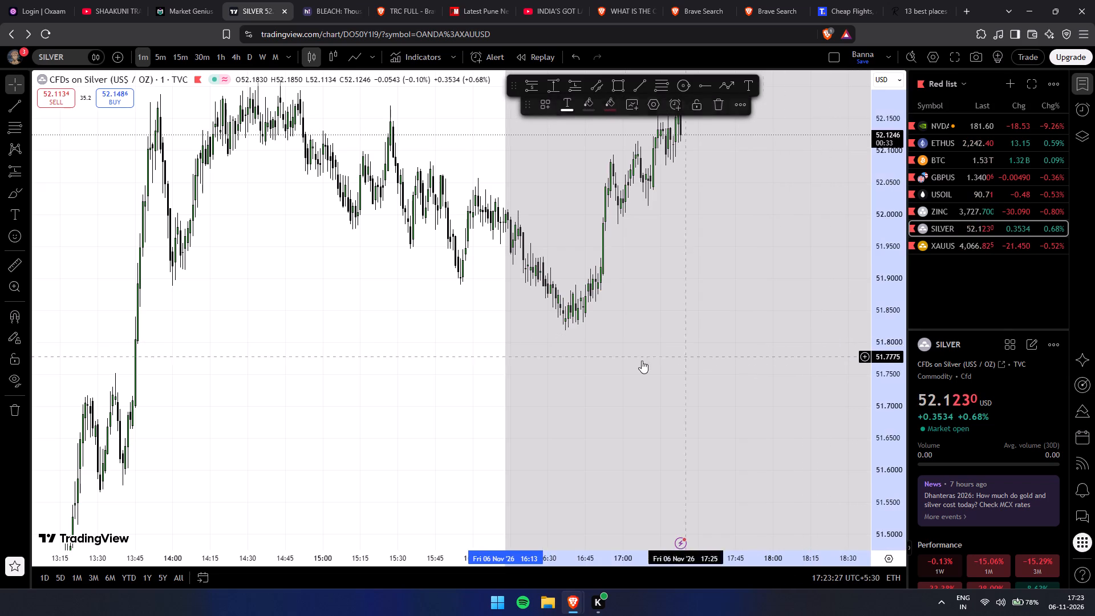
click(578, 61)
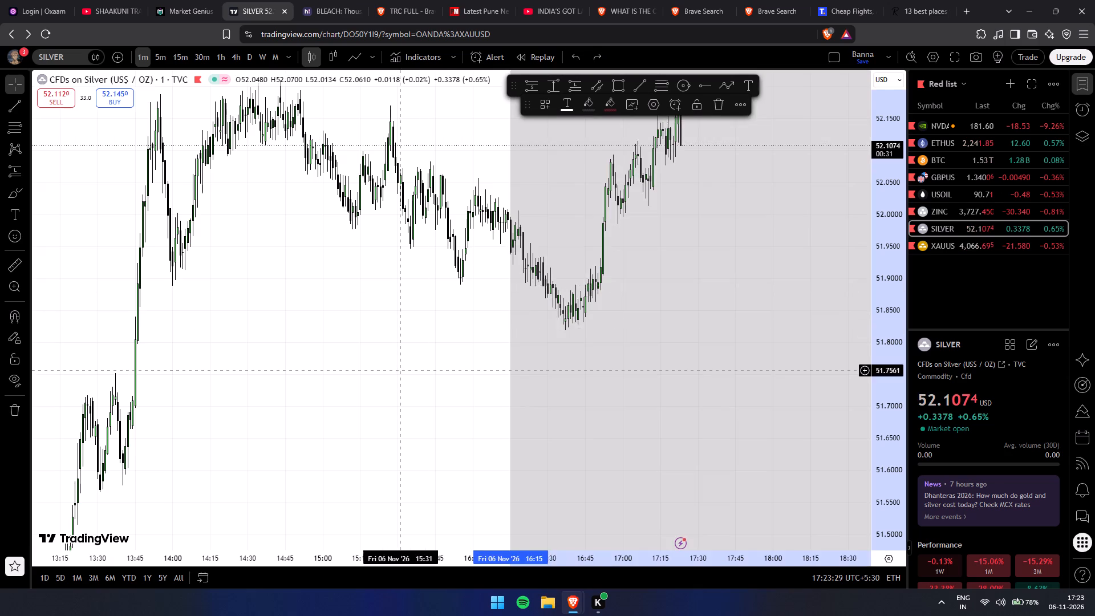
Examine silver's 1-minute price relative to the upper blue zone and the open short position drawing.
drag(400, 370, 381, 446)
drag(877, 164, 886, 491)
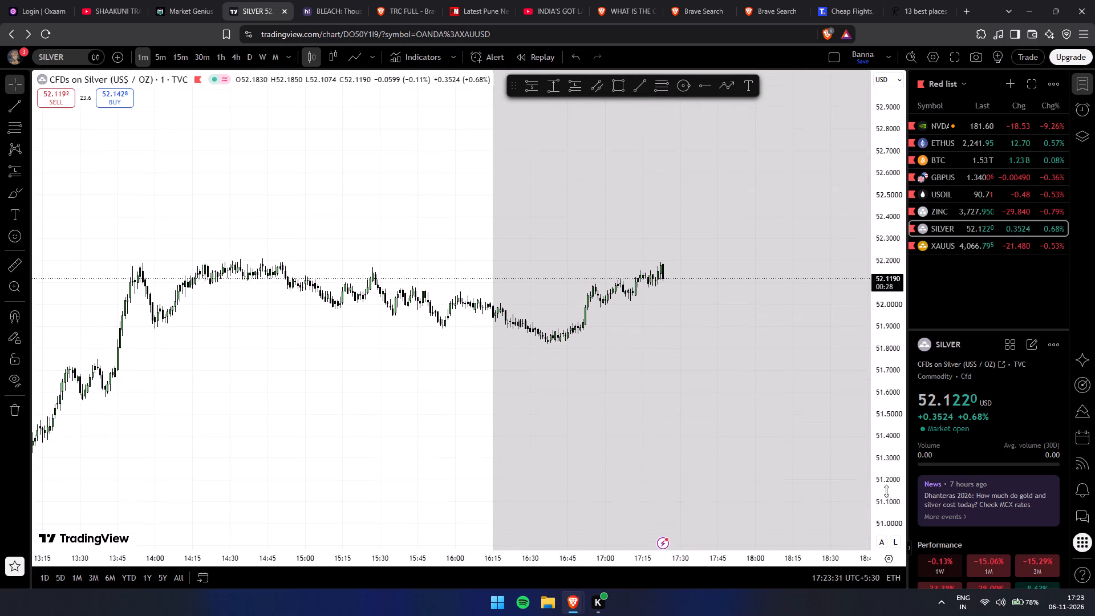
drag(886, 491, 900, 443)
drag(881, 160, 902, 370)
scroll(895, 323, down, 6)
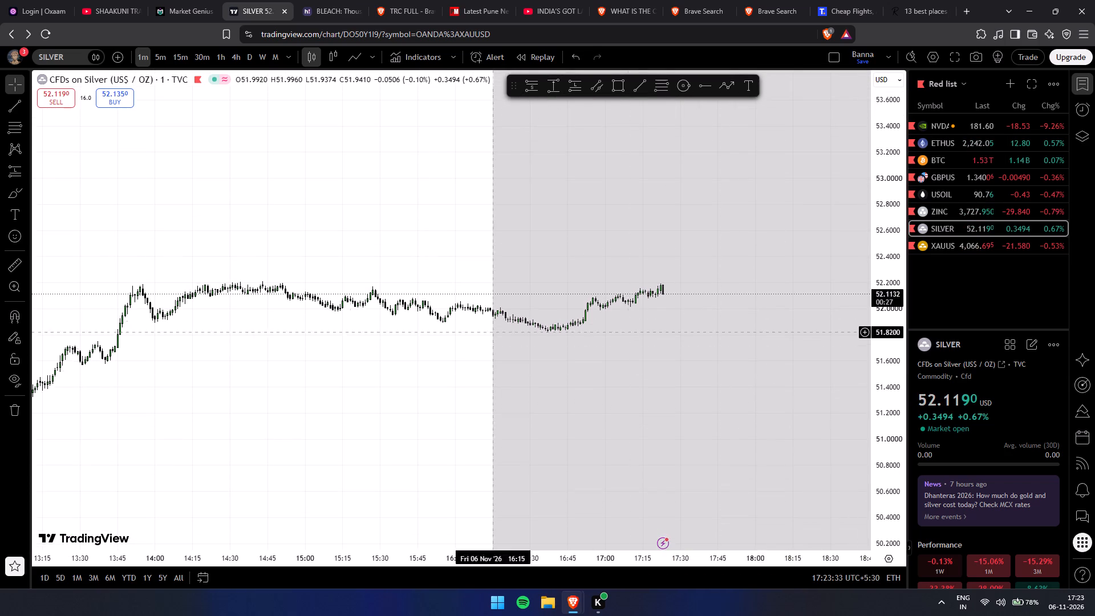
scroll(262, 326, down, 6)
scroll(379, 337, down, 4)
drag(604, 192, 712, 339)
drag(656, 331, 510, 343)
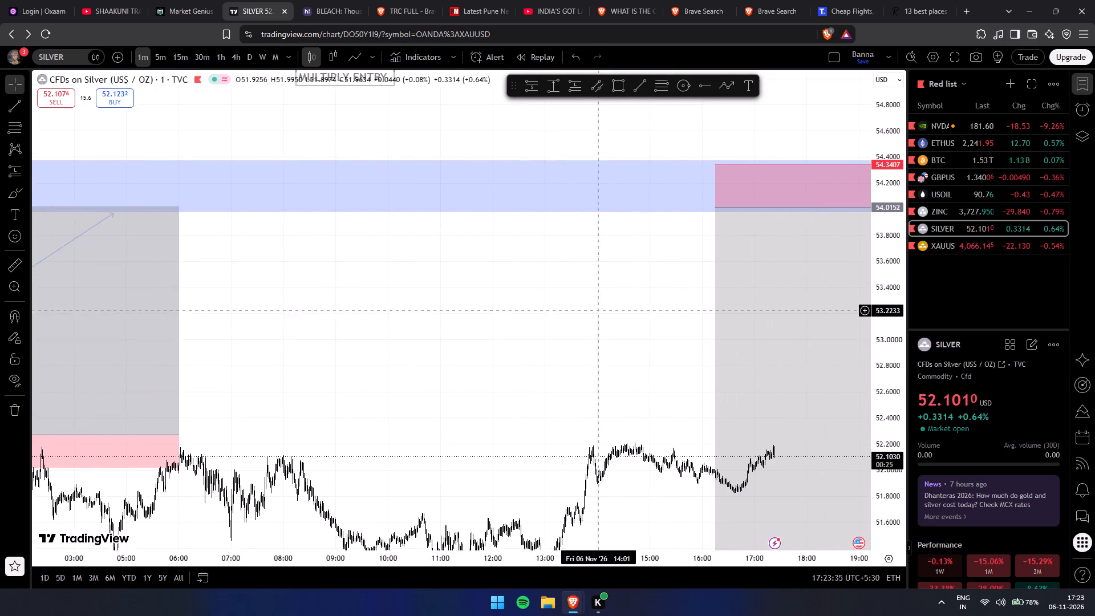
drag(610, 306, 470, 278)
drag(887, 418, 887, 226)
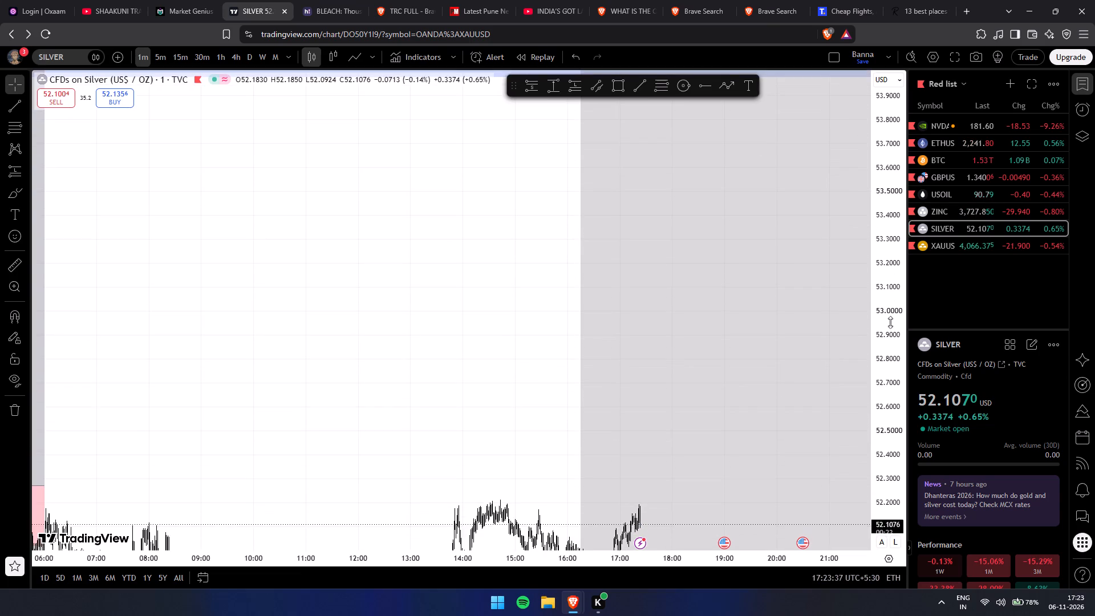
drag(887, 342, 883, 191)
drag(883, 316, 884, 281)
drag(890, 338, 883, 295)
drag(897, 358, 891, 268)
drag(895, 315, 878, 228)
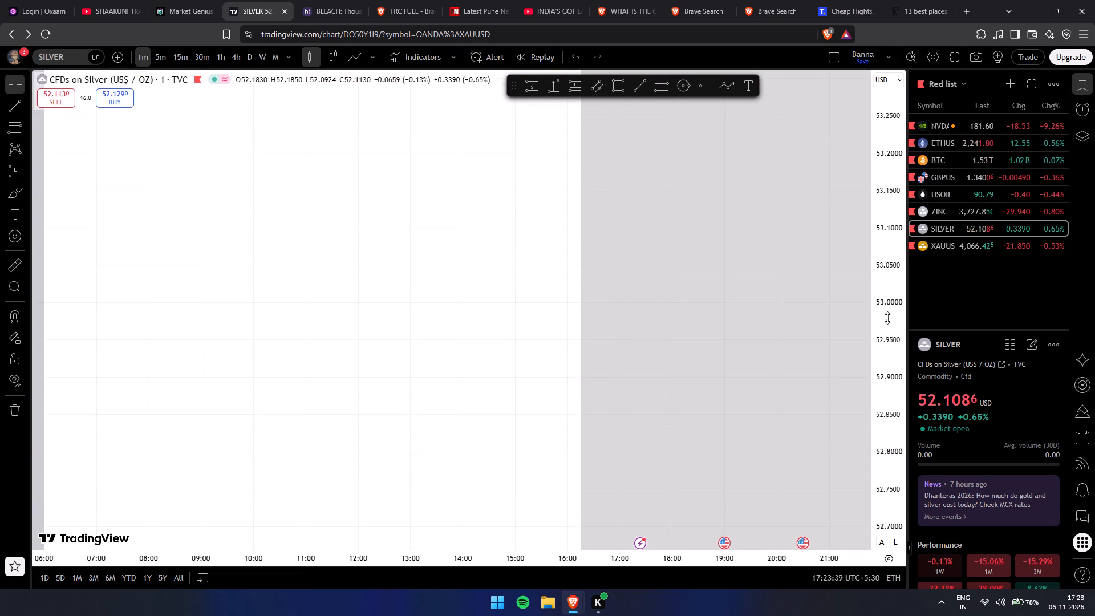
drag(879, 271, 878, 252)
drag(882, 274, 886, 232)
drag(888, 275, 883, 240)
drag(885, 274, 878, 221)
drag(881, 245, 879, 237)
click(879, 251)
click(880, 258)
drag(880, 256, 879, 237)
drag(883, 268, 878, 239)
Browse the Red list watchlist and open the USOIL crude oil chart.
click(922, 229)
click(931, 218)
click(934, 214)
click(943, 193)
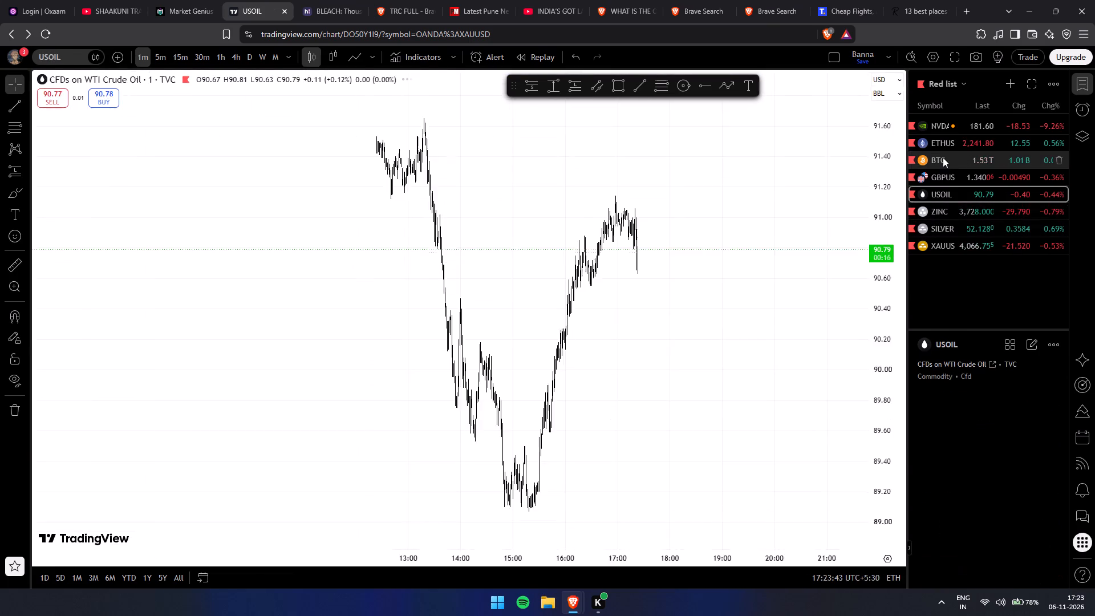
Open the BTC market cap chart and examine its 1-minute price action around the marked zones and projected path.
click(943, 157)
drag(897, 226, 879, 366)
drag(868, 407, 867, 415)
scroll(829, 310, down, 6)
drag(815, 304, 870, 271)
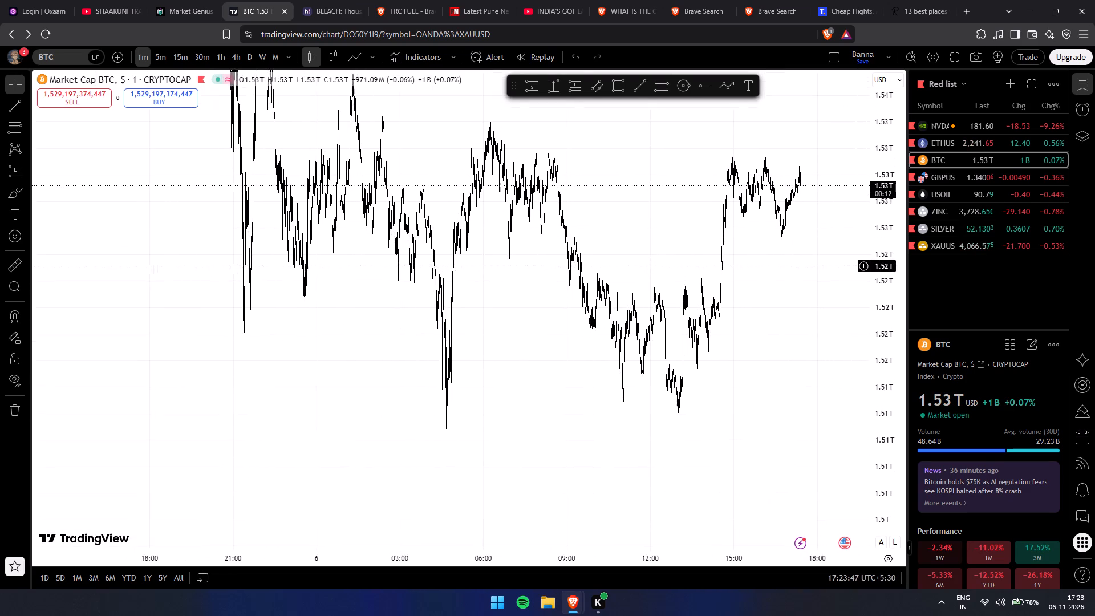
drag(870, 271, 858, 283)
drag(891, 224, 867, 432)
scroll(777, 356, down, 10)
drag(736, 232, 795, 505)
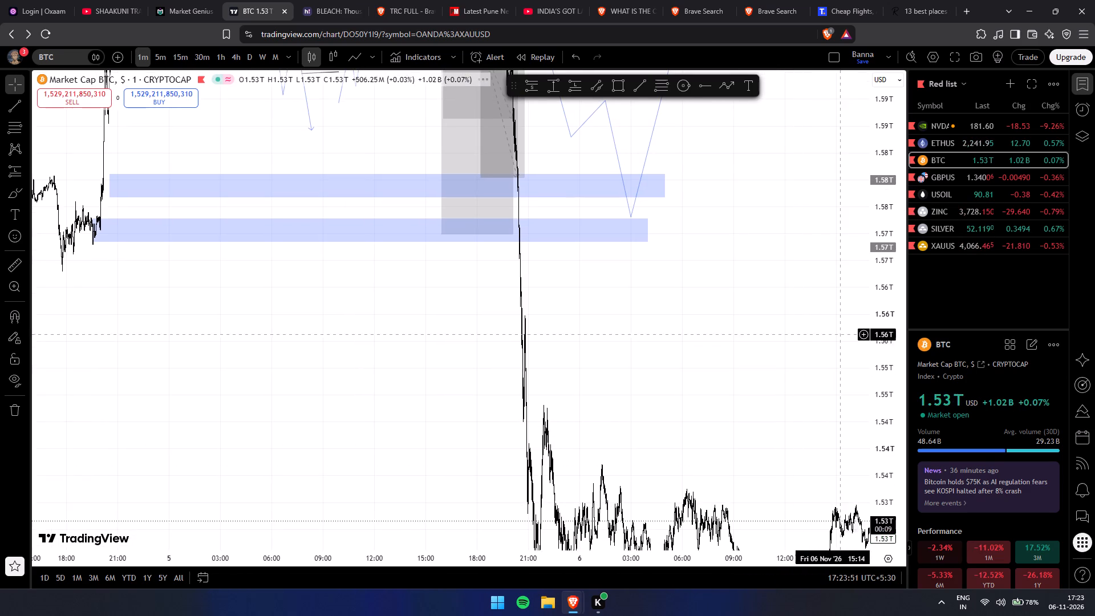
drag(880, 257, 863, 523)
scroll(593, 218, up, 2)
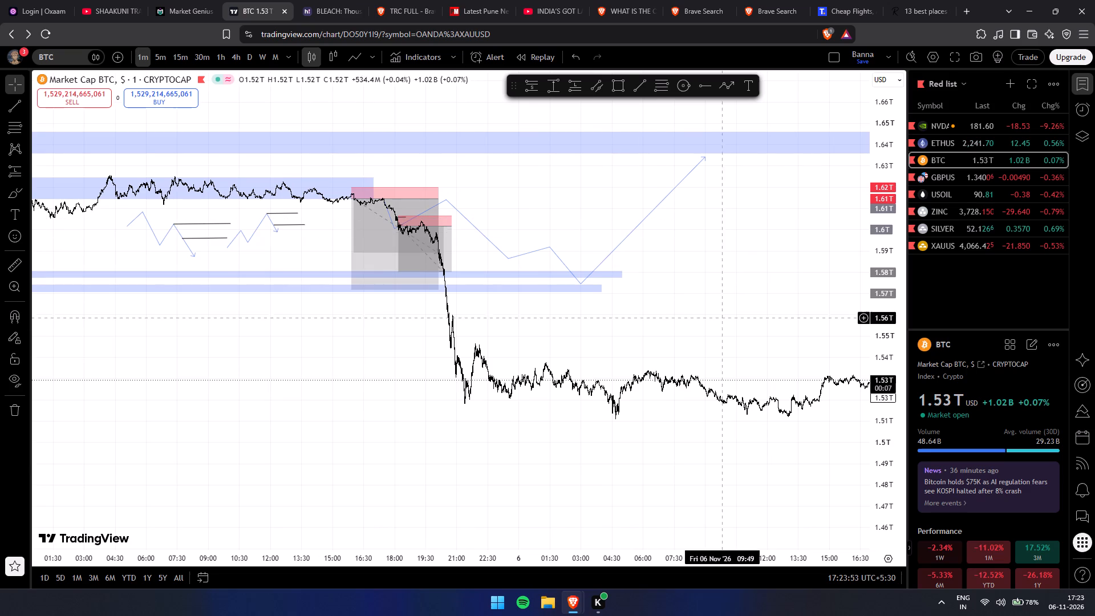
drag(892, 424, 870, 210)
scroll(746, 288, up, 6)
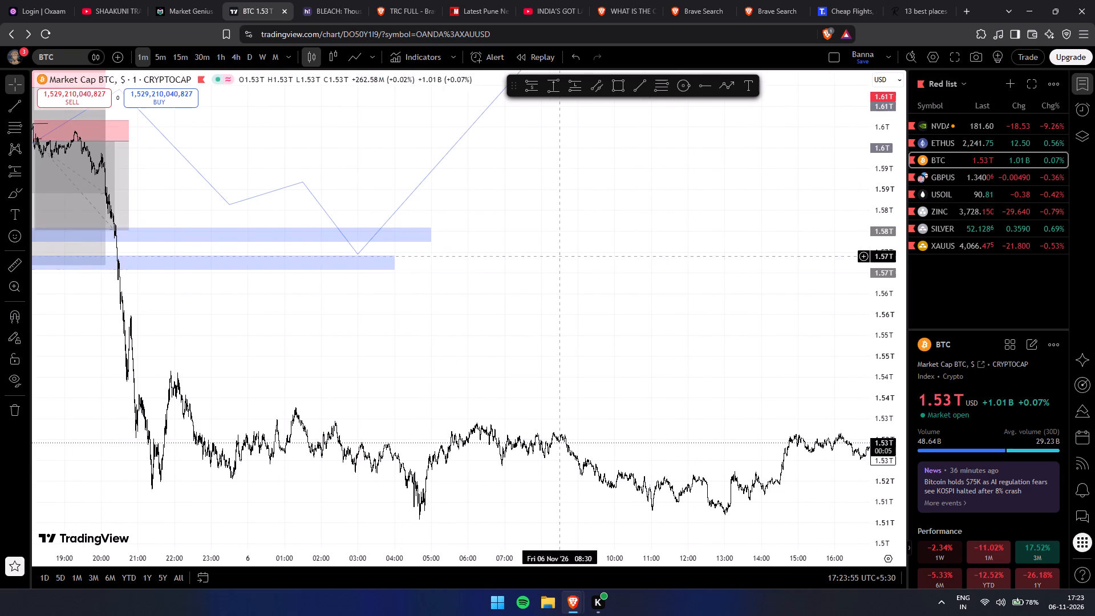
Switch the BTC chart to the daily timeframe and examine the recent candles around the 1HR POI and the large blue zones.
click(249, 64)
drag(656, 406, 444, 270)
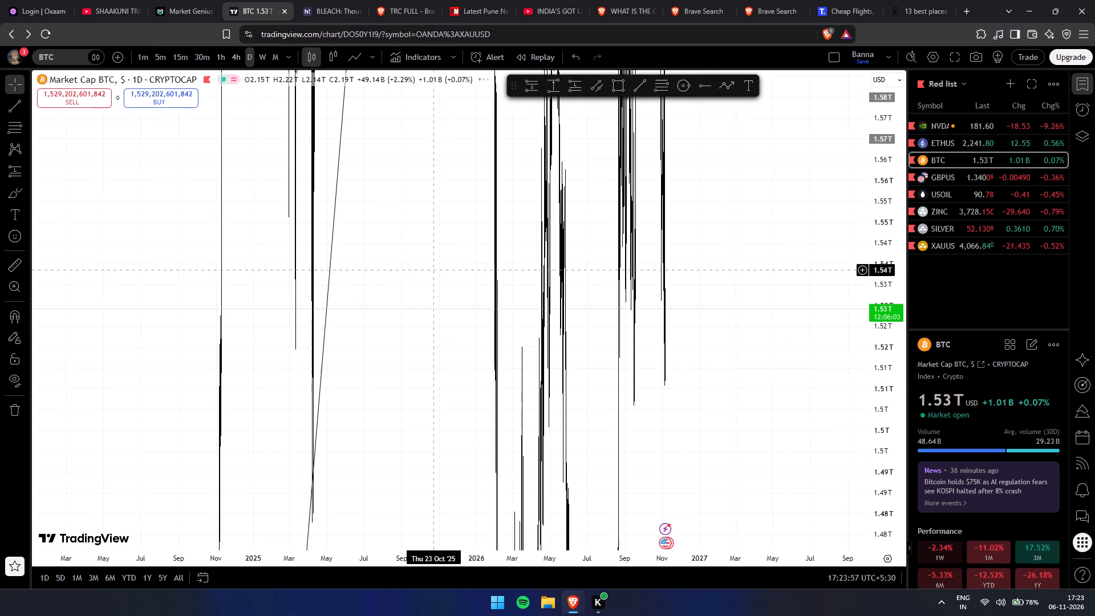
drag(444, 270, 447, 270)
drag(887, 233, 870, 517)
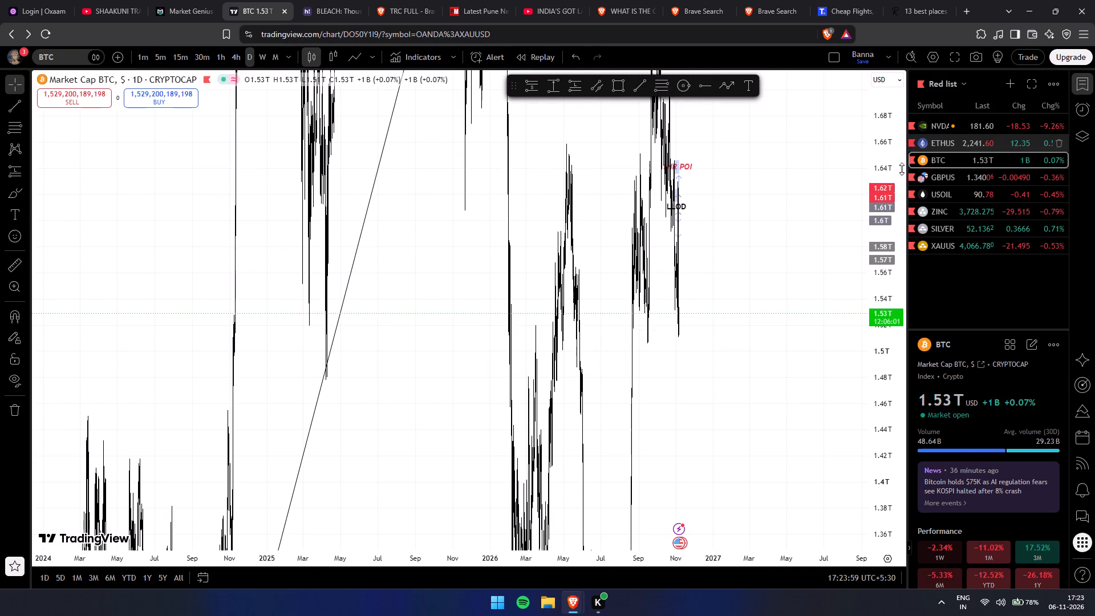
drag(891, 222, 868, 403)
scroll(783, 329, up, 13)
drag(568, 253, 704, 266)
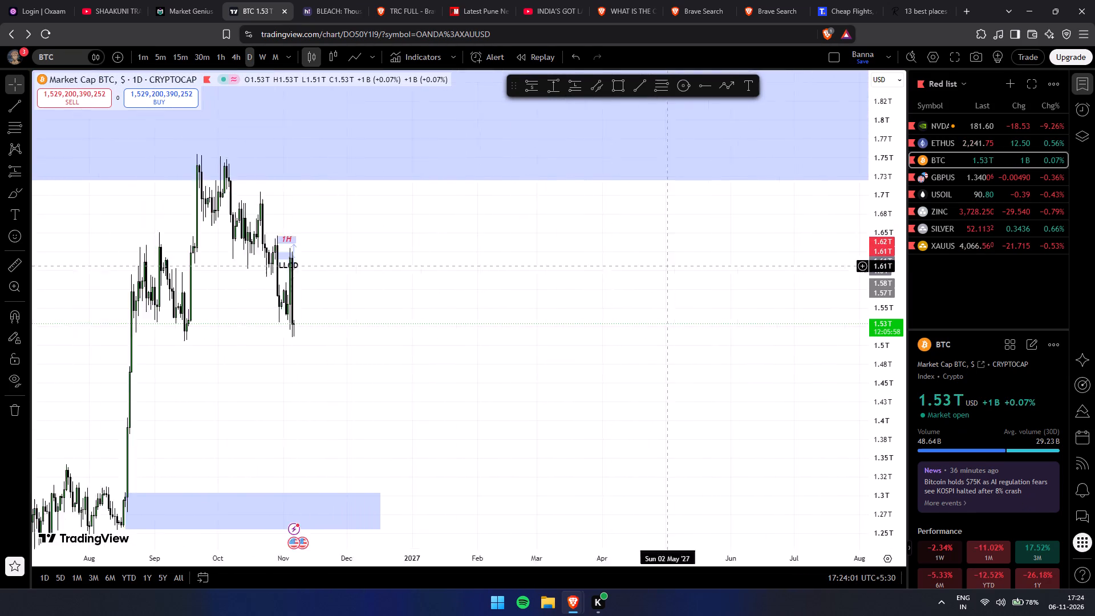
drag(704, 266, 892, 271)
scroll(777, 283, up, 7)
scroll(541, 315, up, 4)
drag(340, 294, 732, 296)
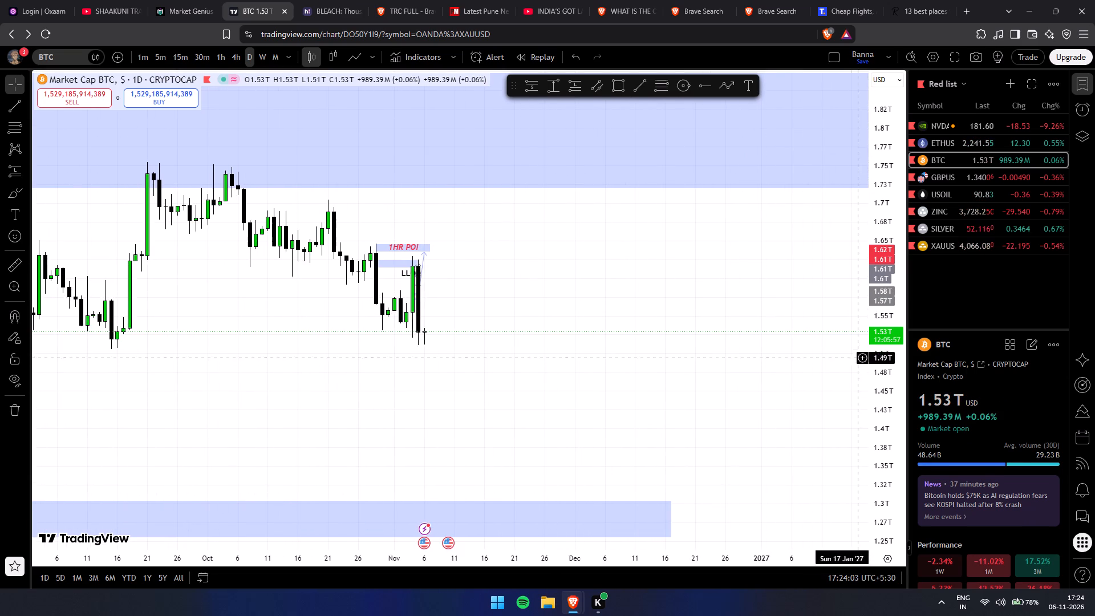
drag(897, 372, 918, 250)
scroll(658, 313, up, 6)
drag(567, 338, 911, 348)
drag(551, 338, 684, 350)
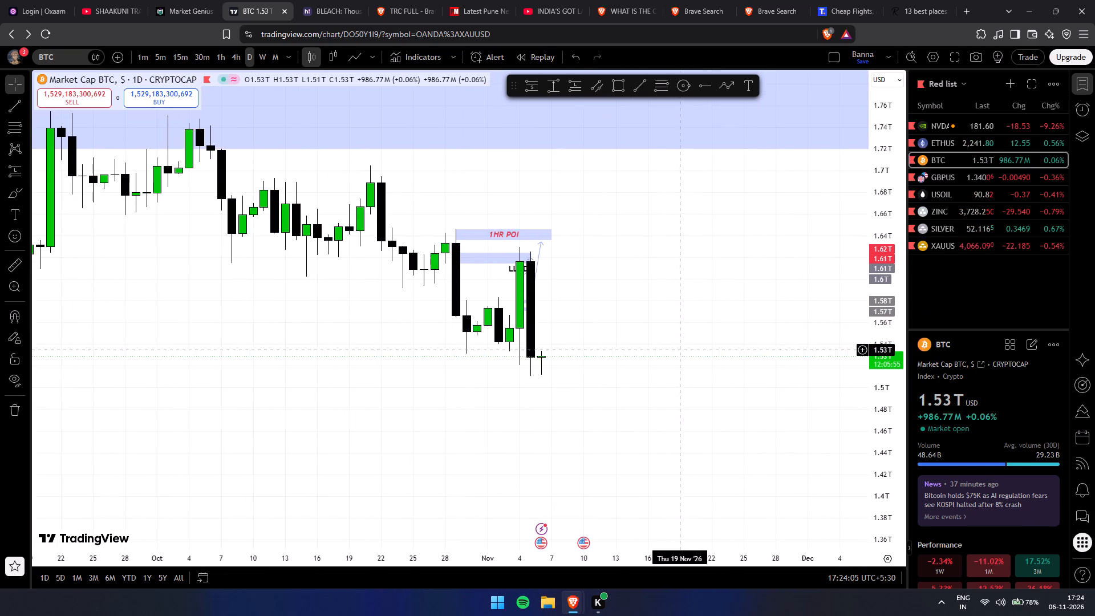
scroll(716, 345, up, 2)
drag(589, 353, 674, 348)
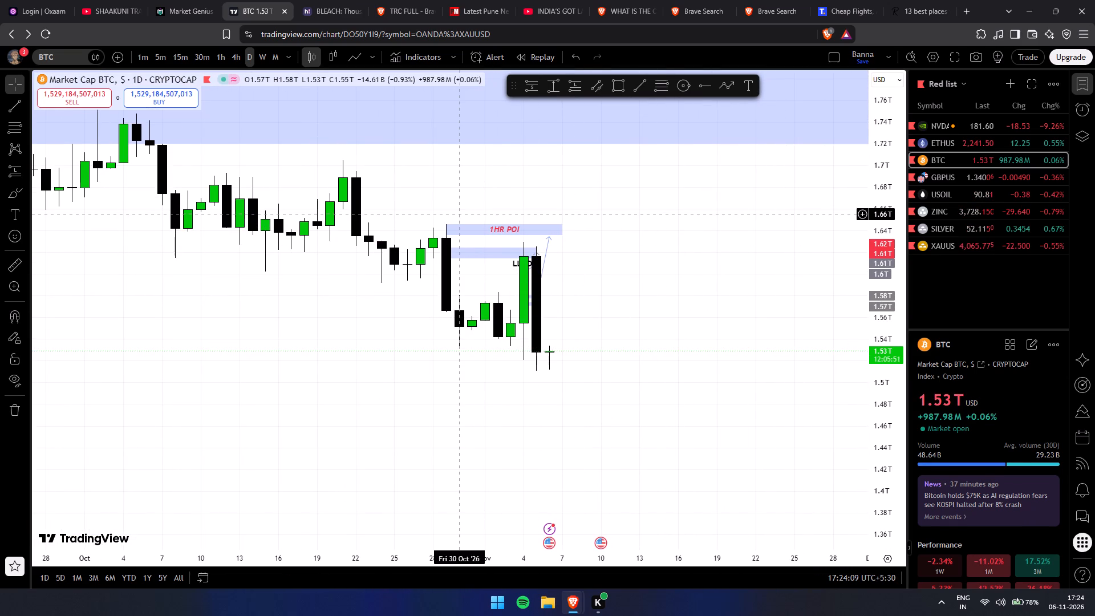
Switch the BTC chart to the 4-hour timeframe.
click(236, 61)
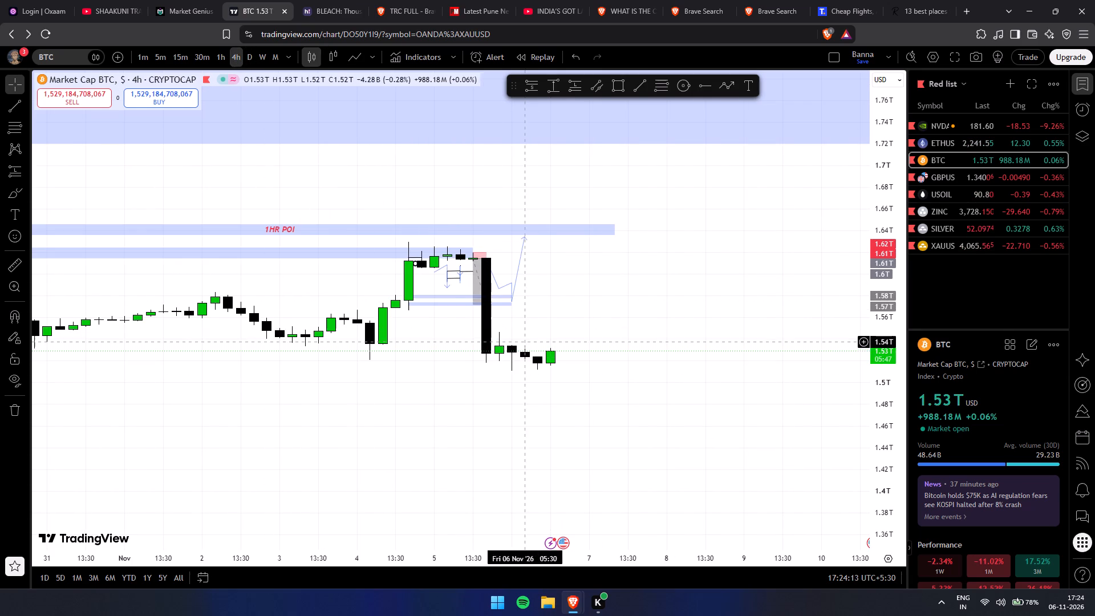
Examine the latest 4-hour BTC candles below the 1HR POI and the smaller marked zones.
drag(875, 419, 859, 158)
drag(914, 402, 894, 222)
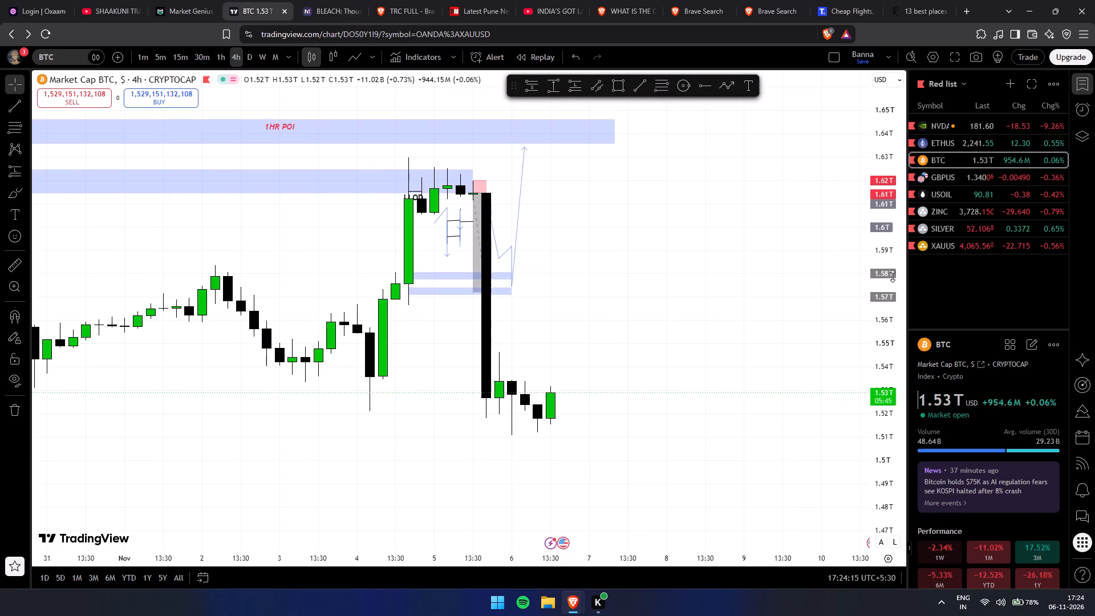
drag(874, 367, 891, 208)
drag(785, 395, 845, 216)
scroll(801, 317, up, 5)
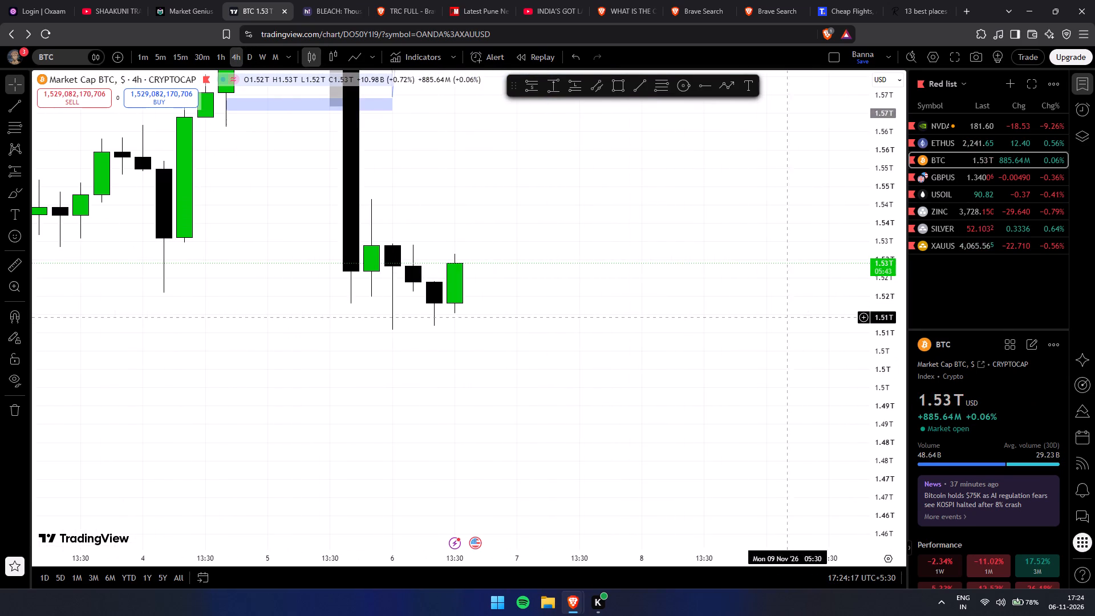
Step the BTC chart down to the 1-hour and 30-minute timeframes and examine the candles of 5 and 6 November.
click(219, 56)
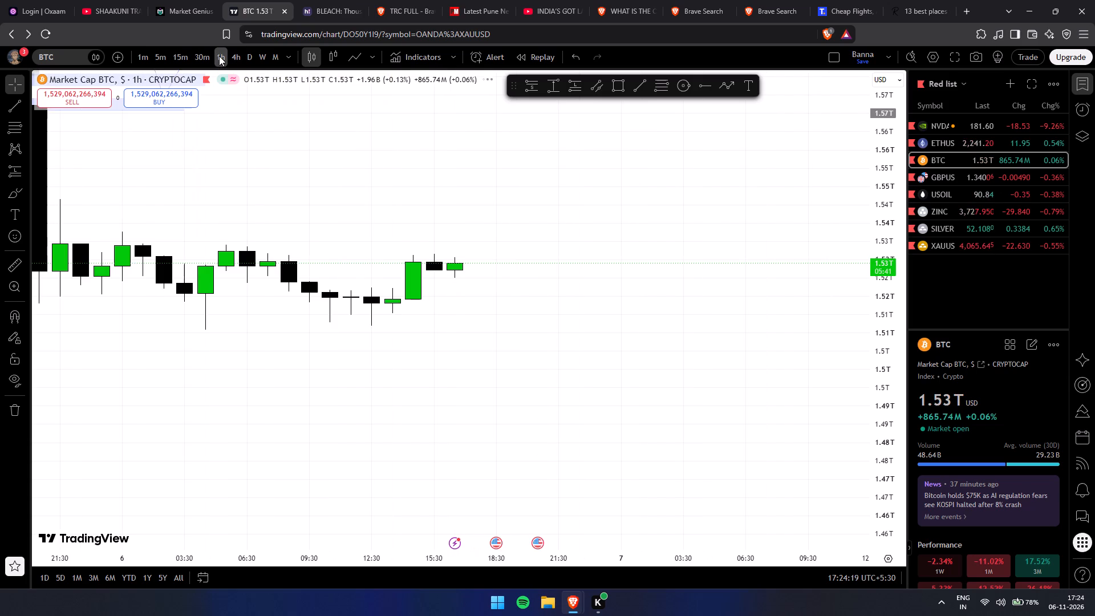
click(208, 57)
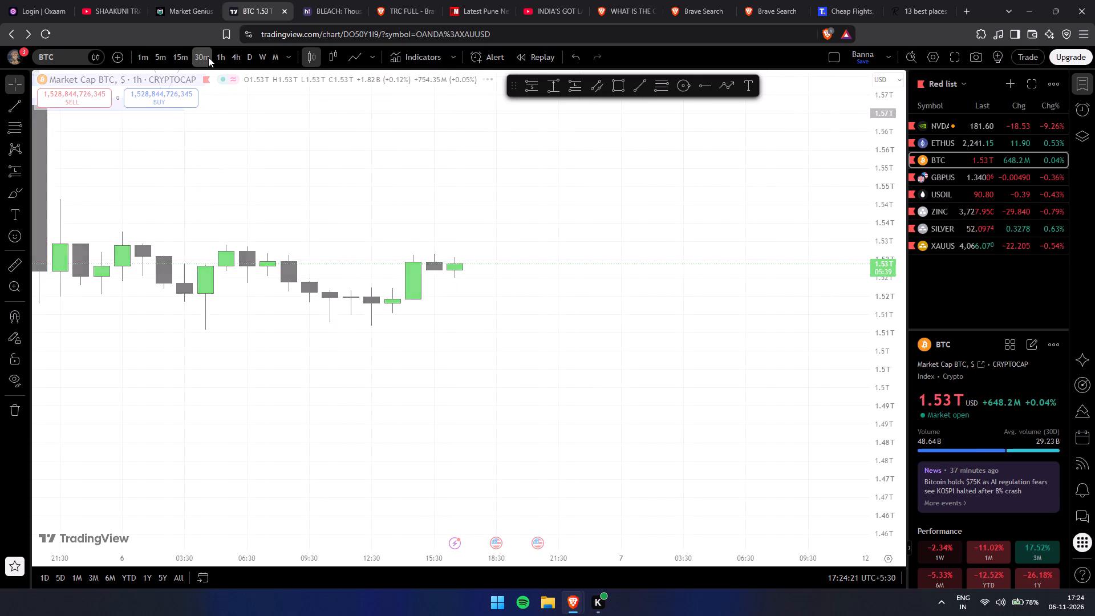
scroll(600, 335, down, 6)
scroll(662, 291, down, 4)
drag(730, 351, 721, 347)
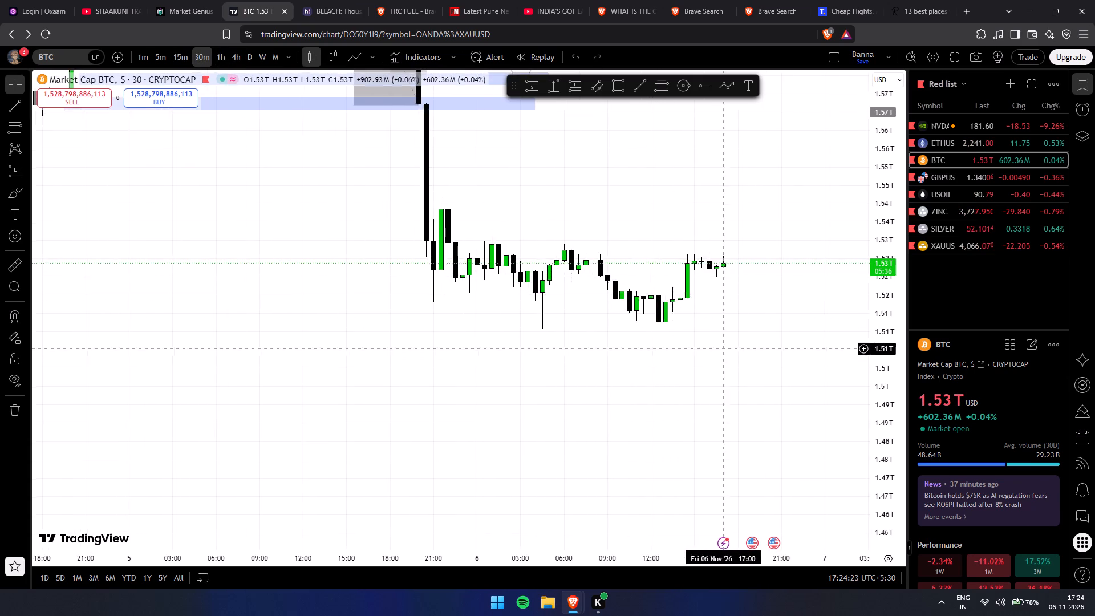
drag(721, 347, 651, 358)
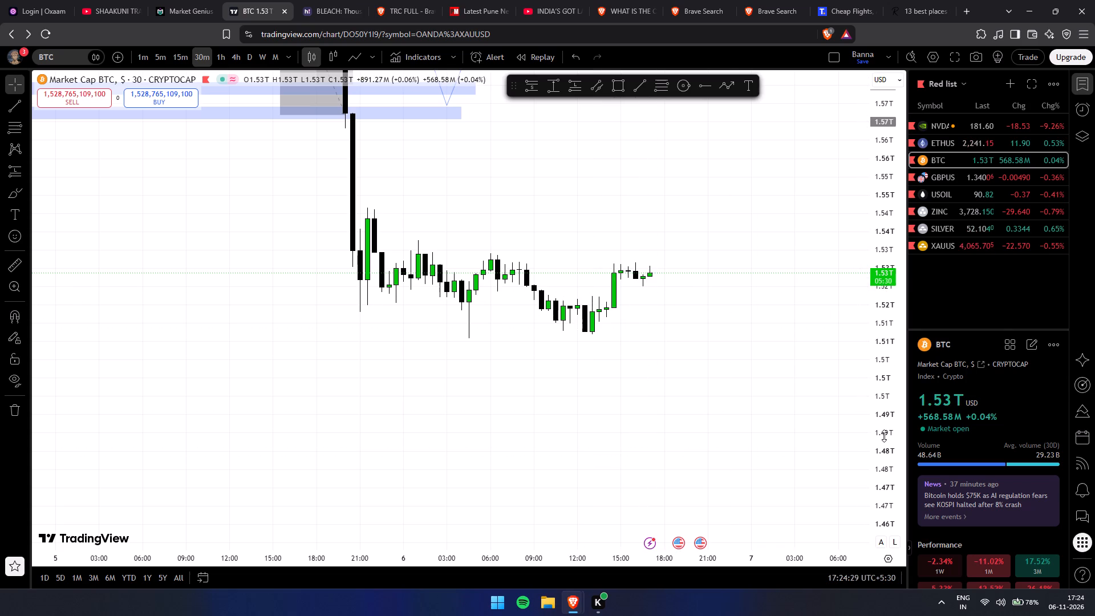
scroll(754, 332, down, 3)
Switch the BTC chart to the daily timeframe and examine price action between the two large blue zones.
click(247, 56)
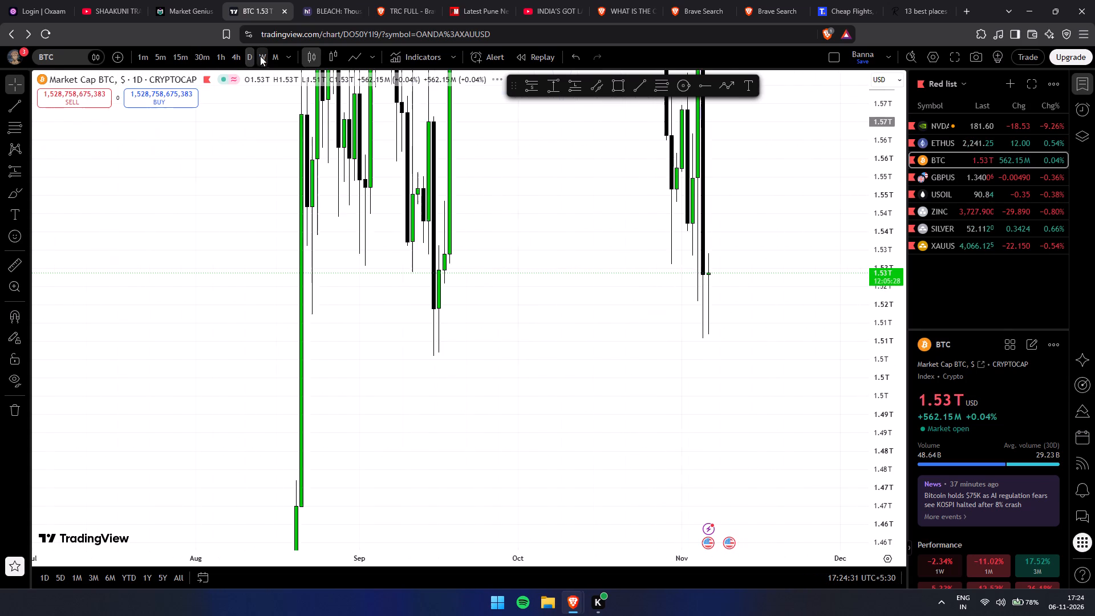
drag(885, 232, 811, 476)
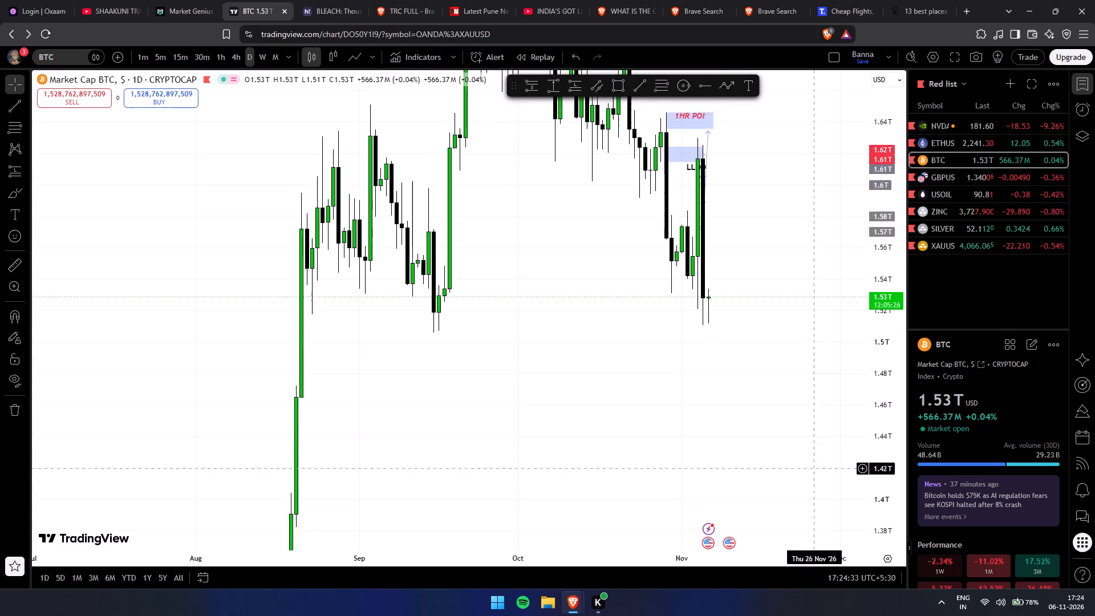
drag(811, 476, 802, 508)
drag(877, 266, 871, 508)
scroll(735, 372, down, 3)
drag(734, 371, 734, 383)
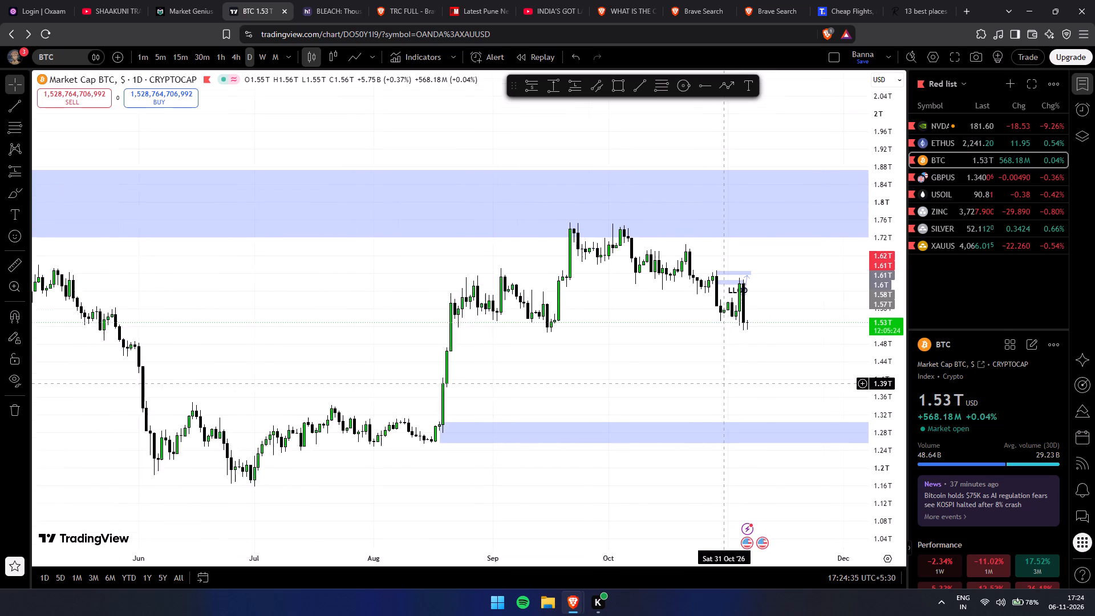
drag(734, 383, 722, 382)
drag(889, 422, 870, 310)
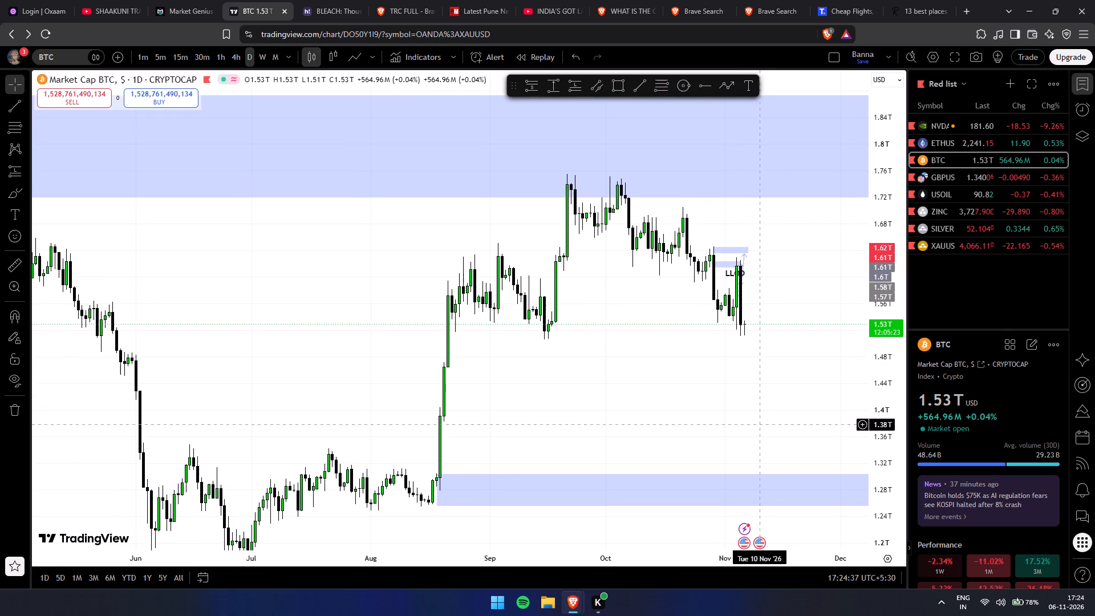
scroll(762, 425, up, 4)
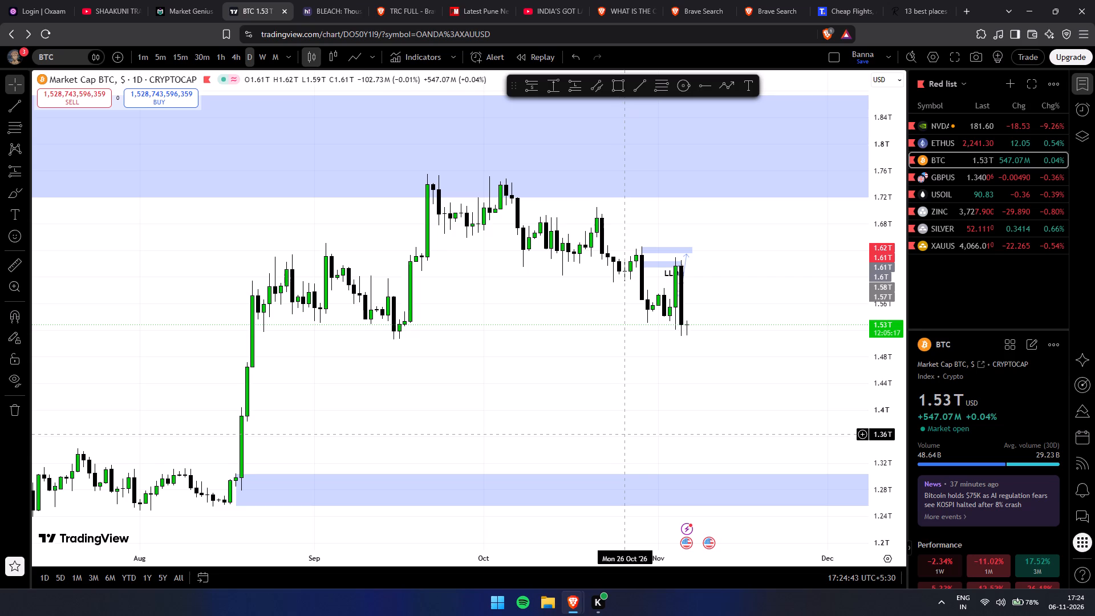
Examine the daily BTC candles from September to November against the upper blue zone and the 1HR POI.
drag(625, 434, 676, 428)
click(676, 428)
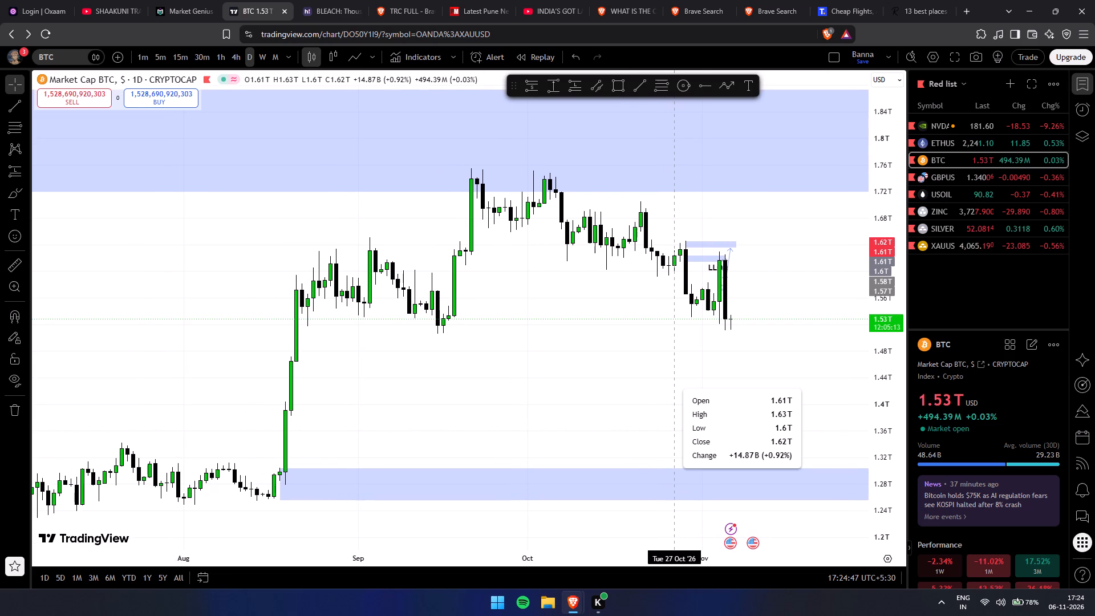
right_click(676, 428)
click(649, 417)
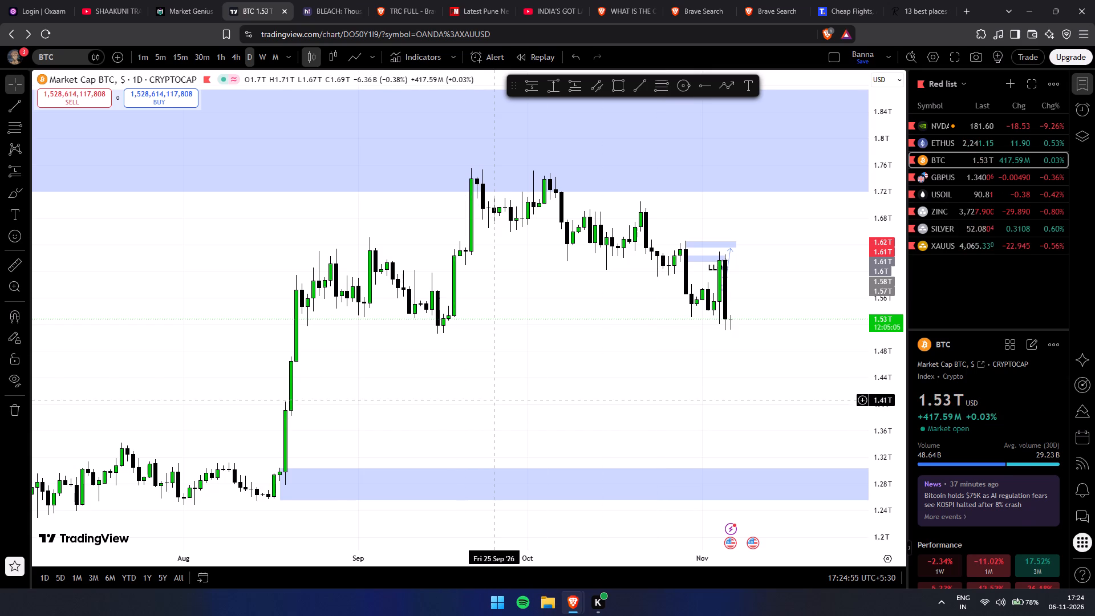
drag(494, 400, 522, 411)
drag(853, 441, 851, 431)
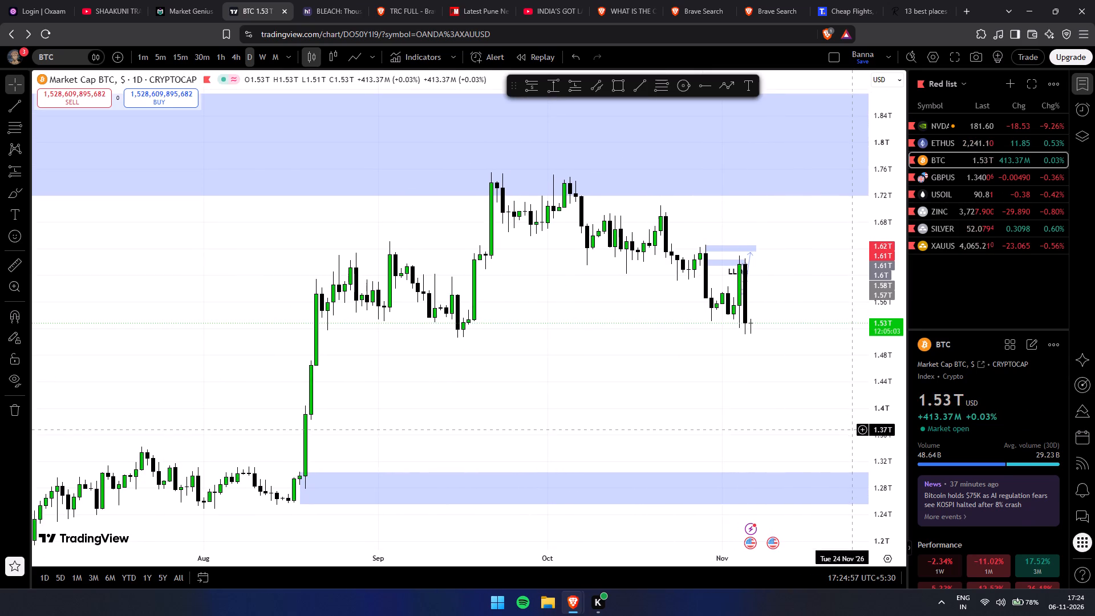
drag(873, 430, 864, 364)
scroll(812, 457, up, 3)
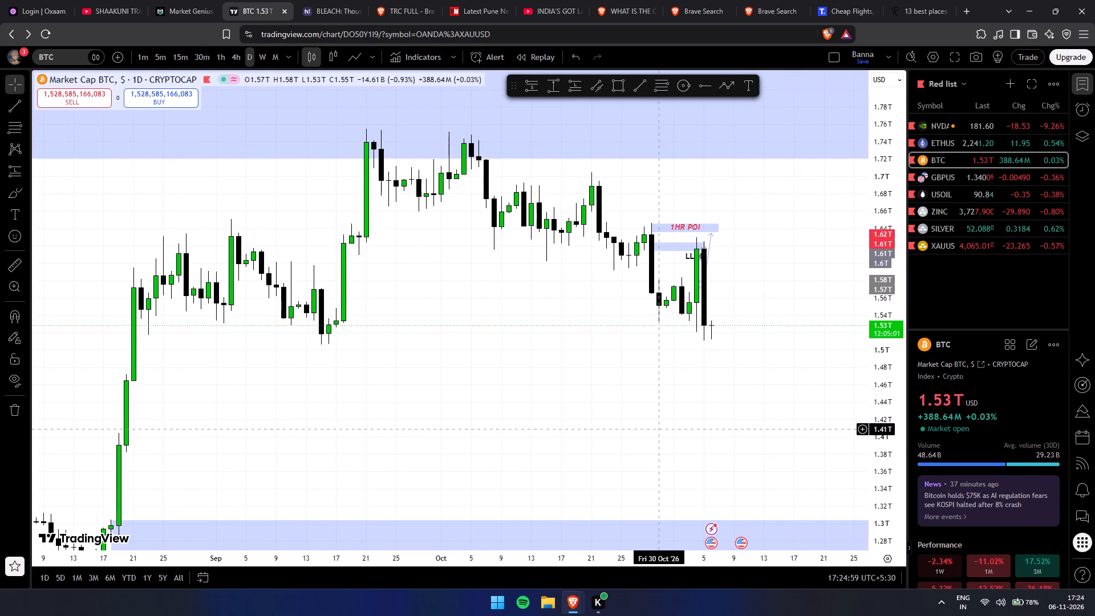
drag(553, 386, 601, 409)
drag(887, 405, 847, 286)
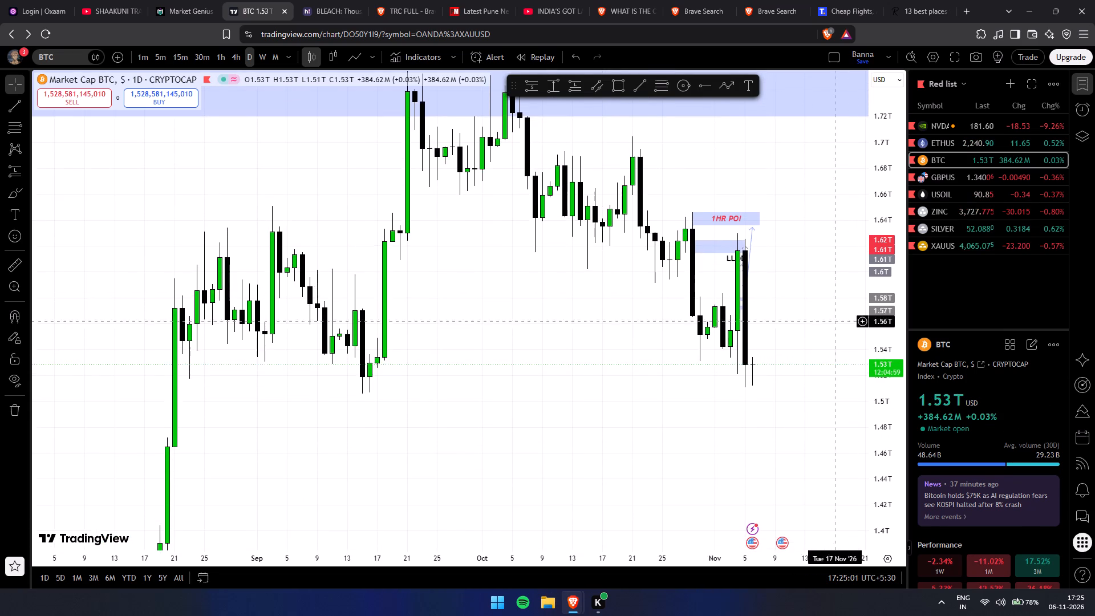
scroll(824, 360, up, 4)
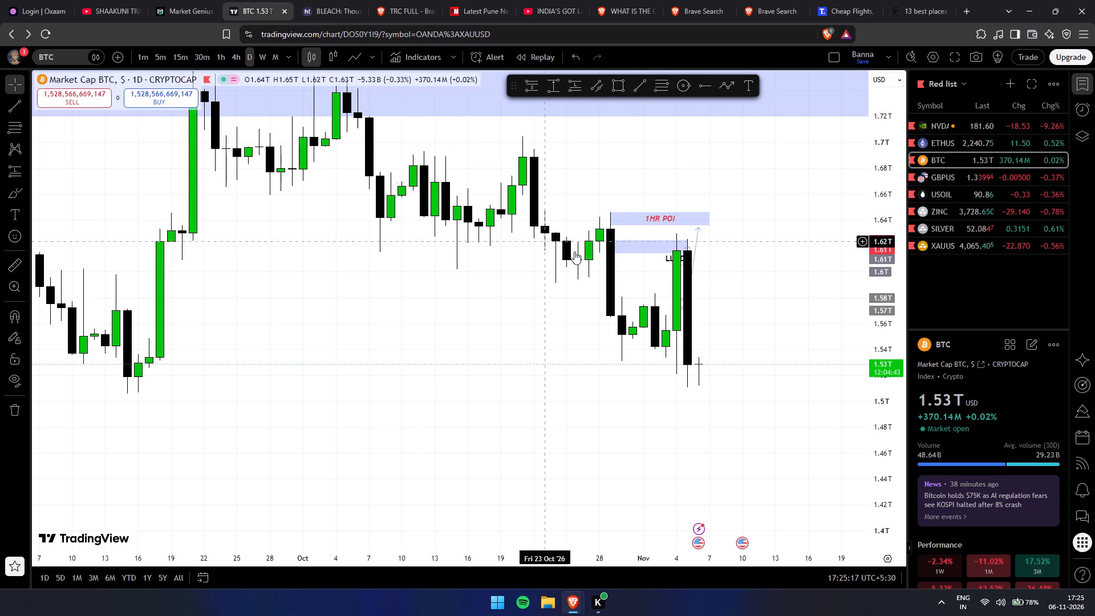
Review the multi-year daily BTC history back to 2022, including the rising trendline and the blue and yellow levels.
scroll(613, 264, down, 5)
drag(883, 190, 865, 439)
scroll(421, 246, down, 5)
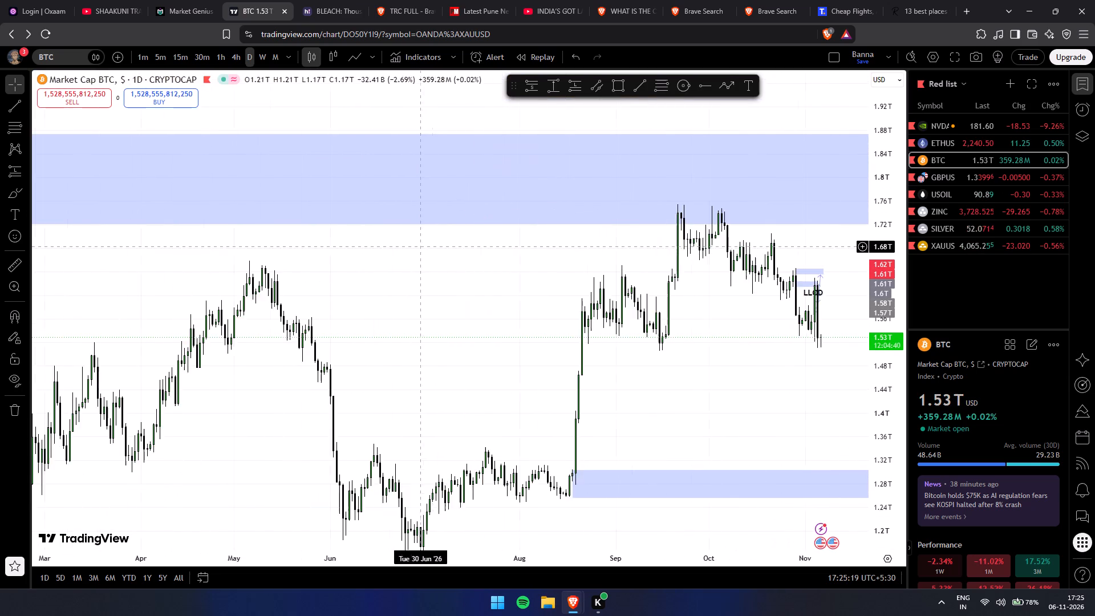
scroll(421, 246, down, 14)
drag(883, 138, 821, 543)
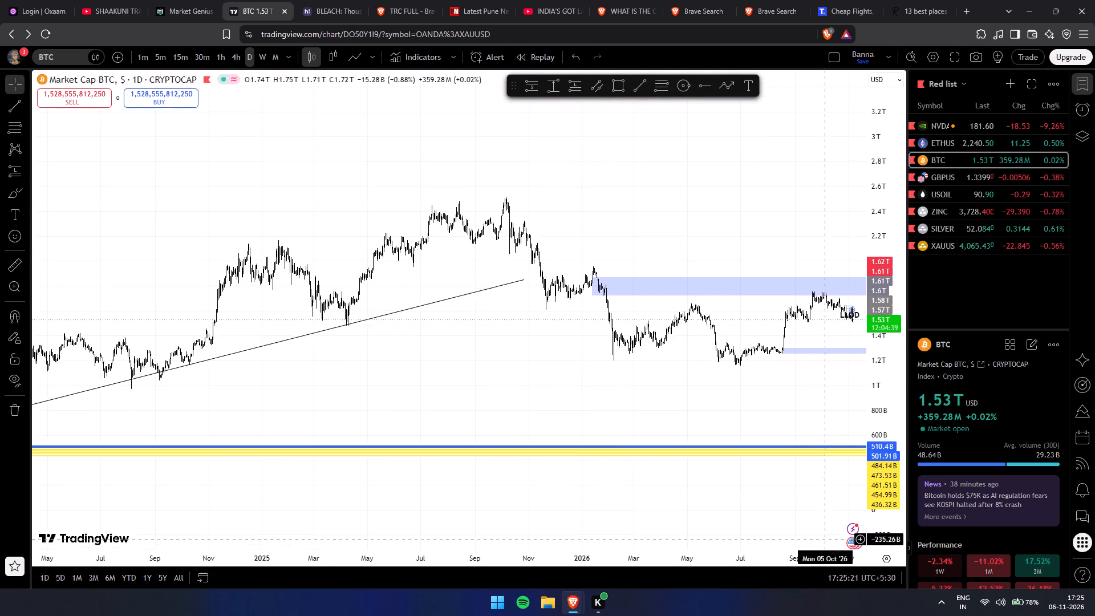
drag(821, 543, 820, 544)
scroll(509, 379, down, 6)
drag(546, 369, 364, 383)
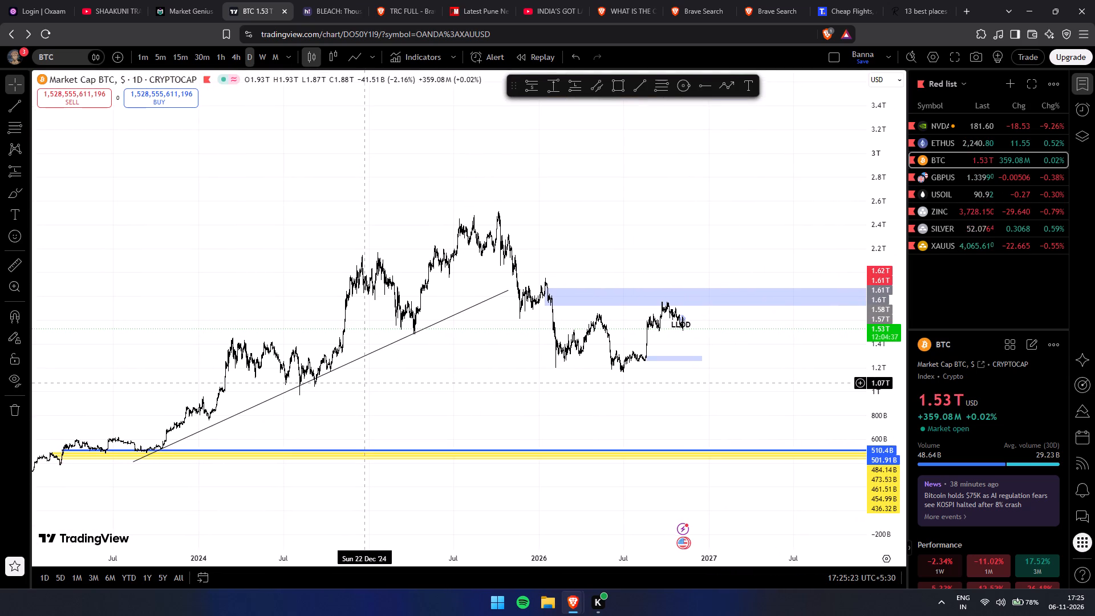
drag(364, 383, 355, 371)
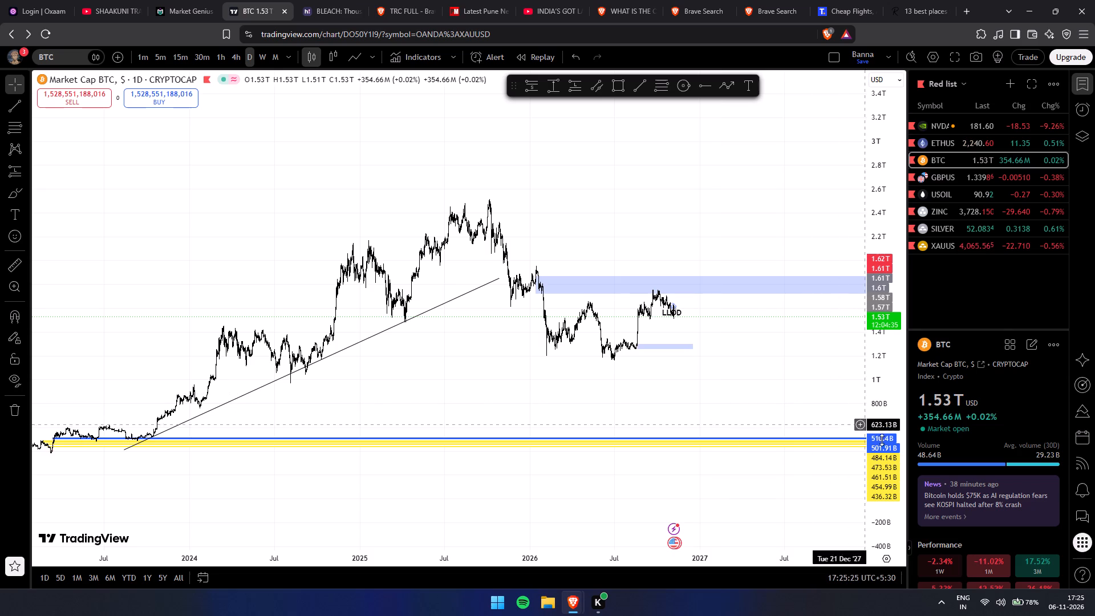
drag(887, 452, 838, 191)
drag(892, 248, 849, 464)
scroll(725, 429, down, 5)
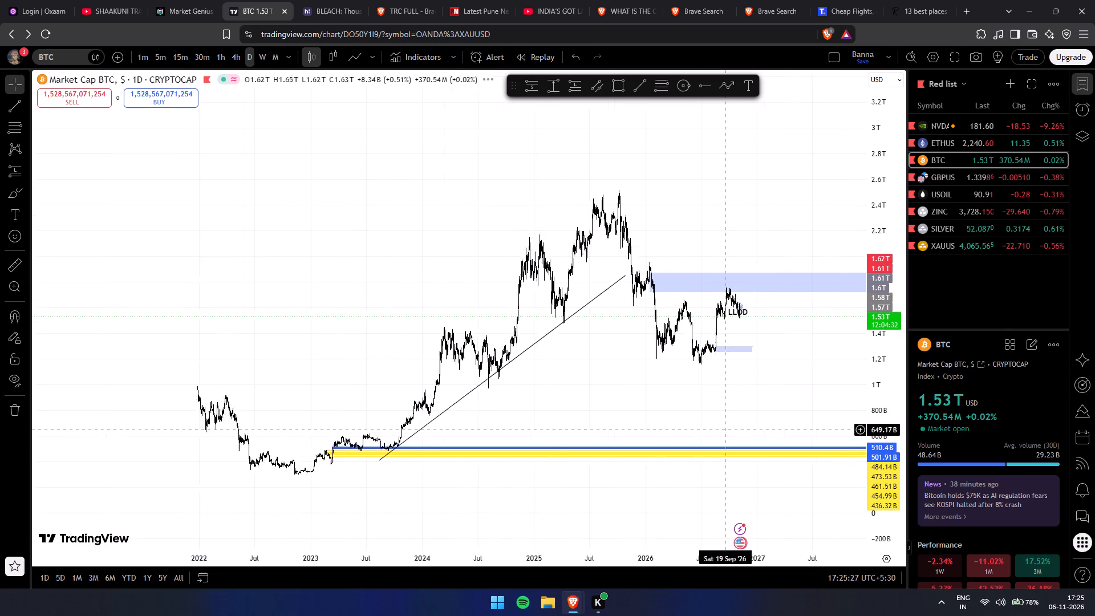
scroll(725, 429, down, 2)
scroll(708, 410, up, 1)
scroll(707, 410, down, 13)
drag(637, 409, 473, 355)
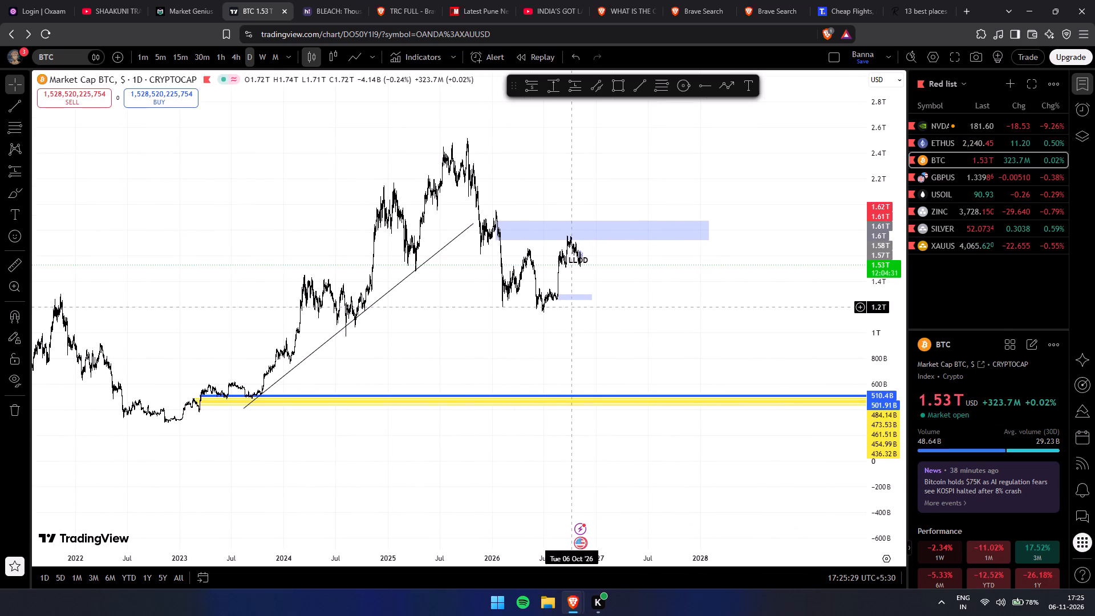
Examine the 2026 daily BTC price action between the upper and lower blue zones.
drag(895, 368, 871, 282)
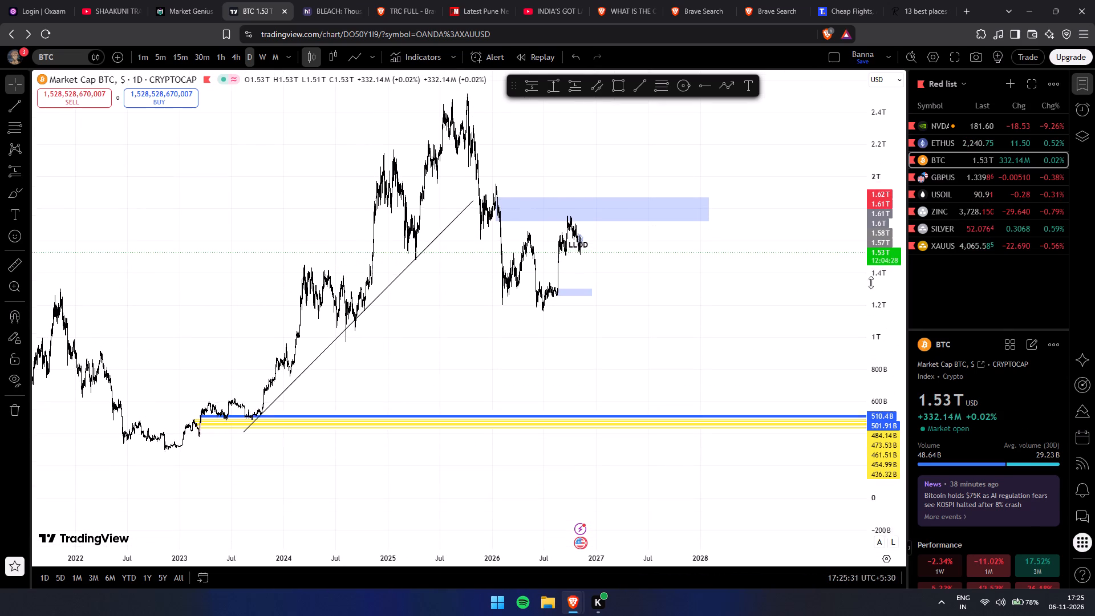
drag(871, 282, 866, 264)
drag(891, 363, 869, 214)
drag(871, 363, 838, 177)
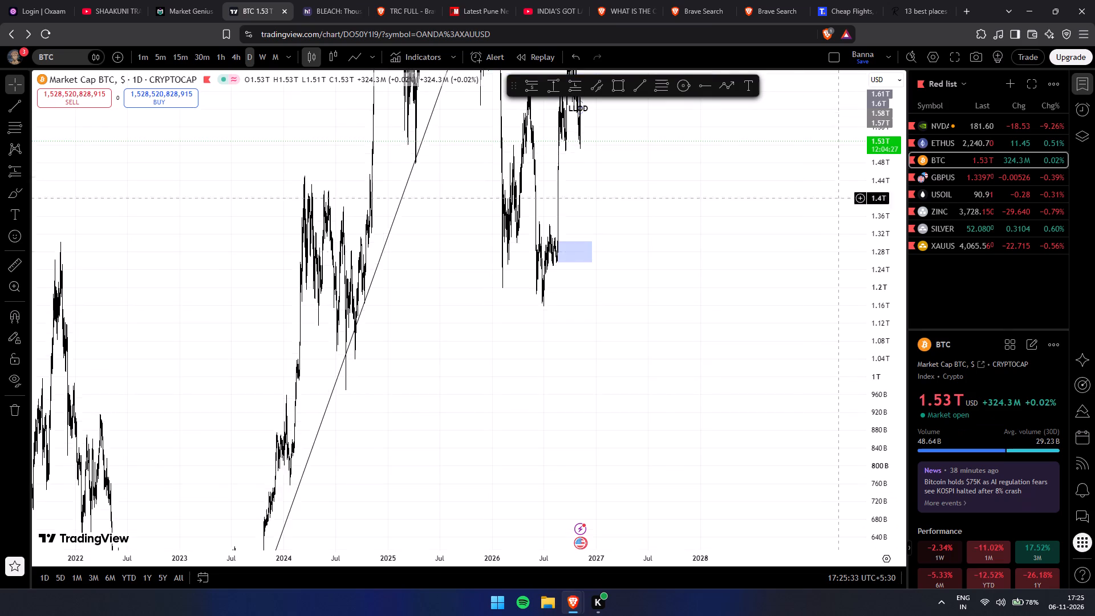
scroll(724, 287, up, 6)
drag(595, 307, 770, 429)
scroll(624, 329, up, 4)
drag(579, 325, 731, 437)
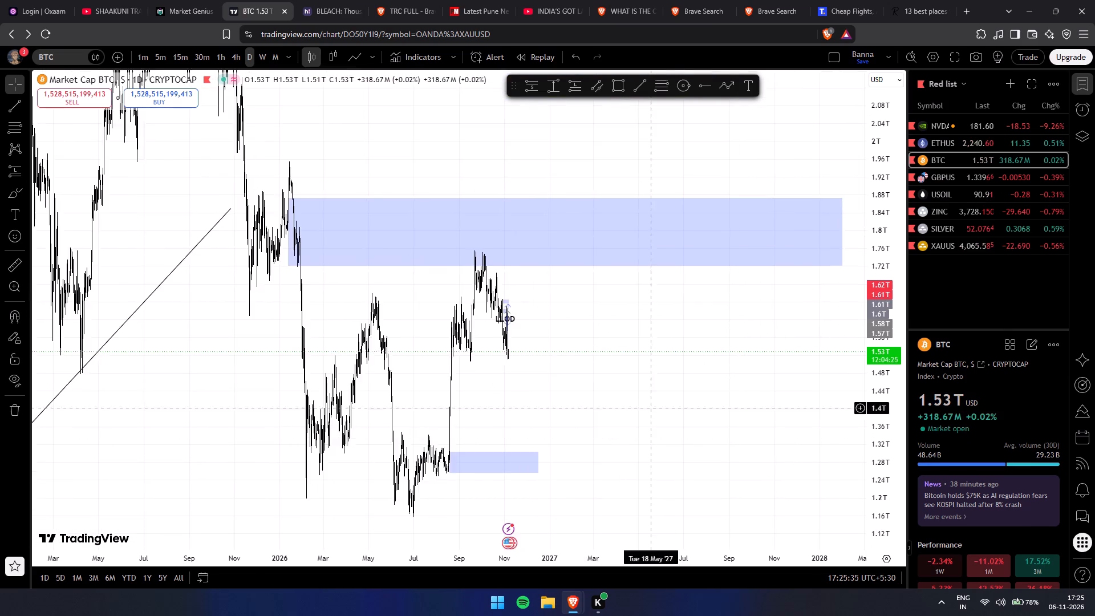
scroll(550, 387, up, 7)
drag(474, 388, 828, 401)
scroll(550, 399, up, 5)
drag(470, 376, 651, 403)
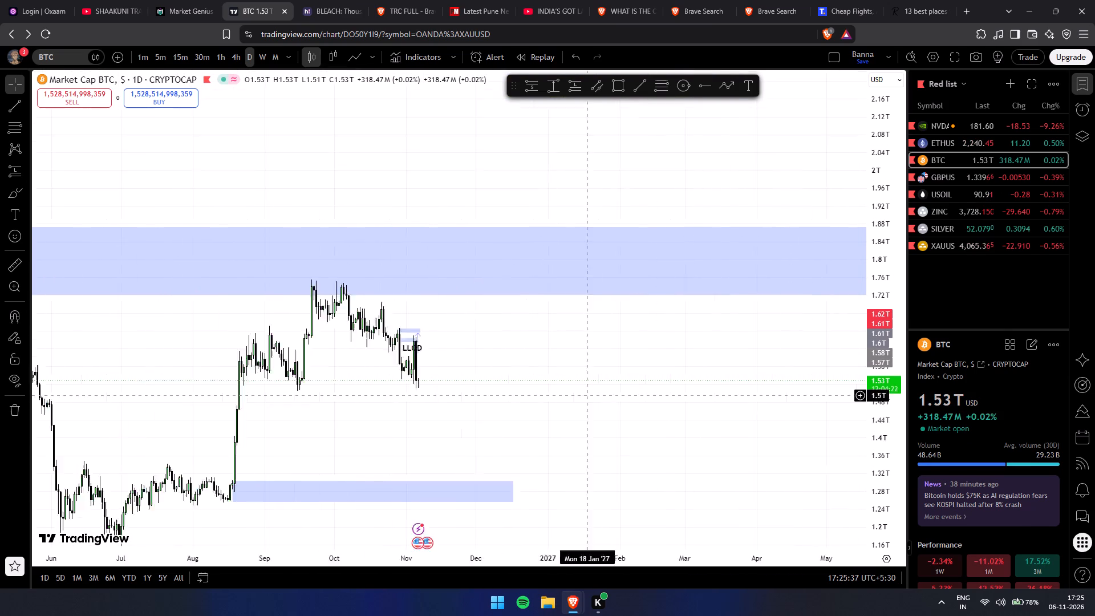
drag(651, 403, 805, 422)
Inspect the late October and early November daily BTC candles around the 1HR POI up close.
drag(893, 450, 893, 257)
drag(794, 448, 813, 258)
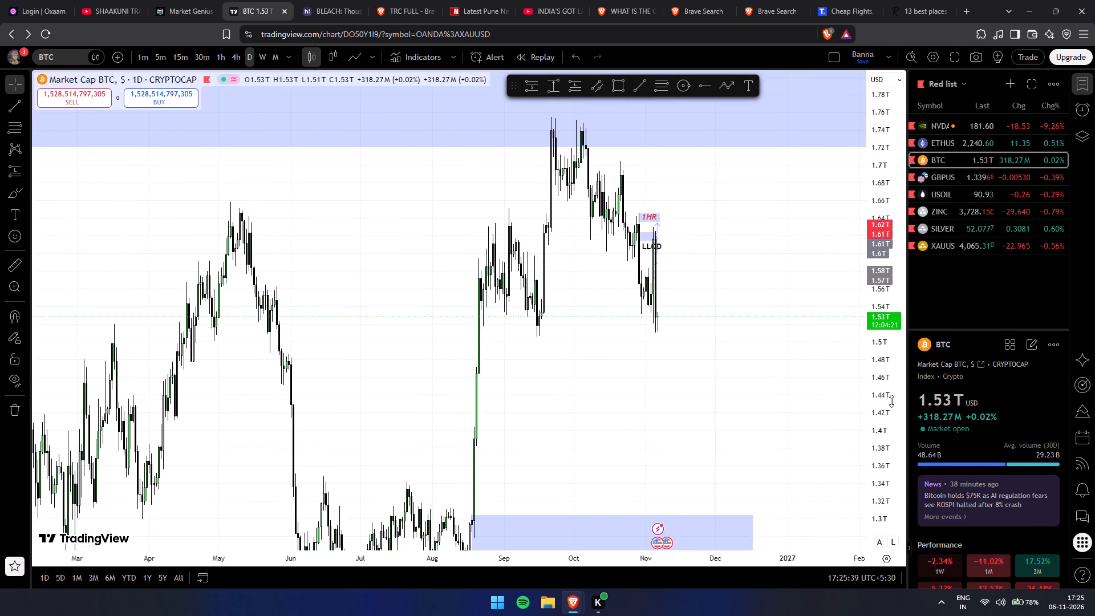
drag(891, 404, 813, 214)
scroll(705, 309, up, 7)
scroll(542, 348, up, 5)
drag(488, 342, 738, 335)
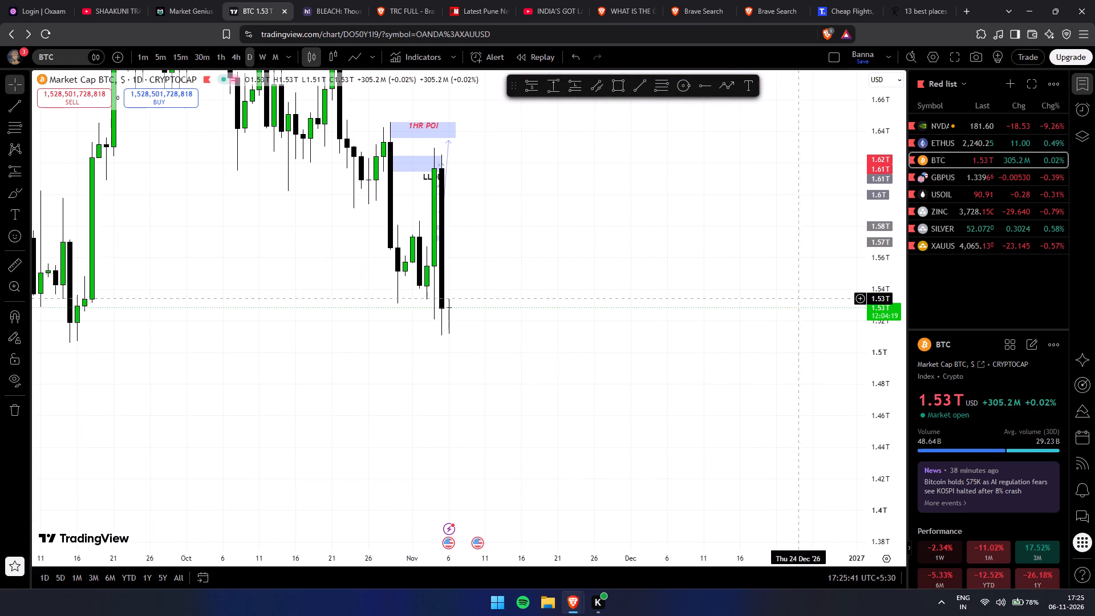
drag(875, 283, 877, 411)
scroll(628, 315, up, 5)
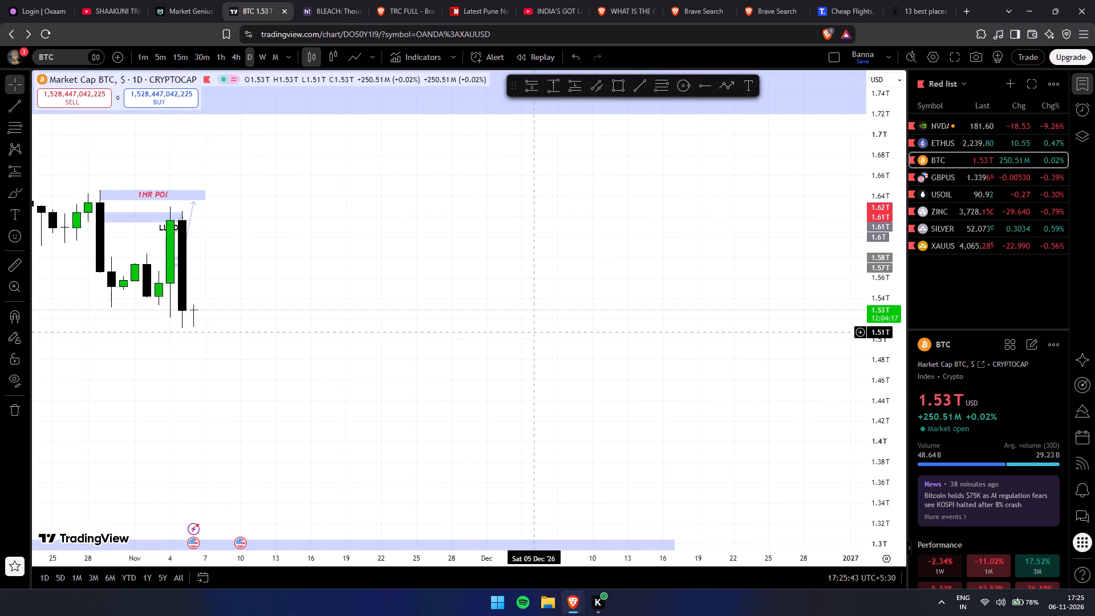
drag(506, 331, 684, 336)
scroll(482, 321, up, 5)
drag(392, 327, 680, 317)
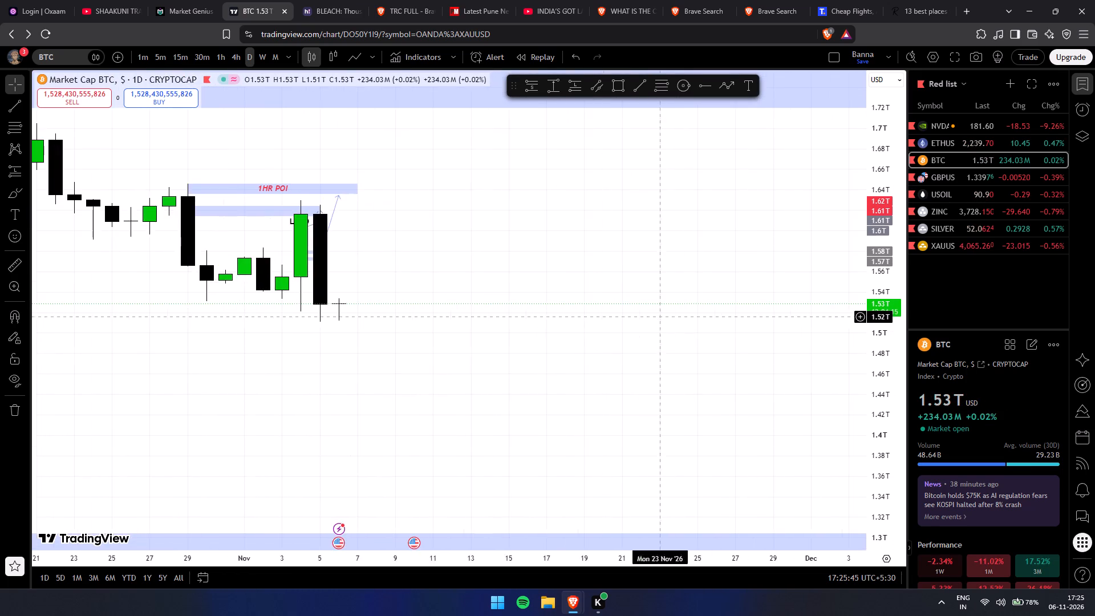
drag(409, 348, 582, 375)
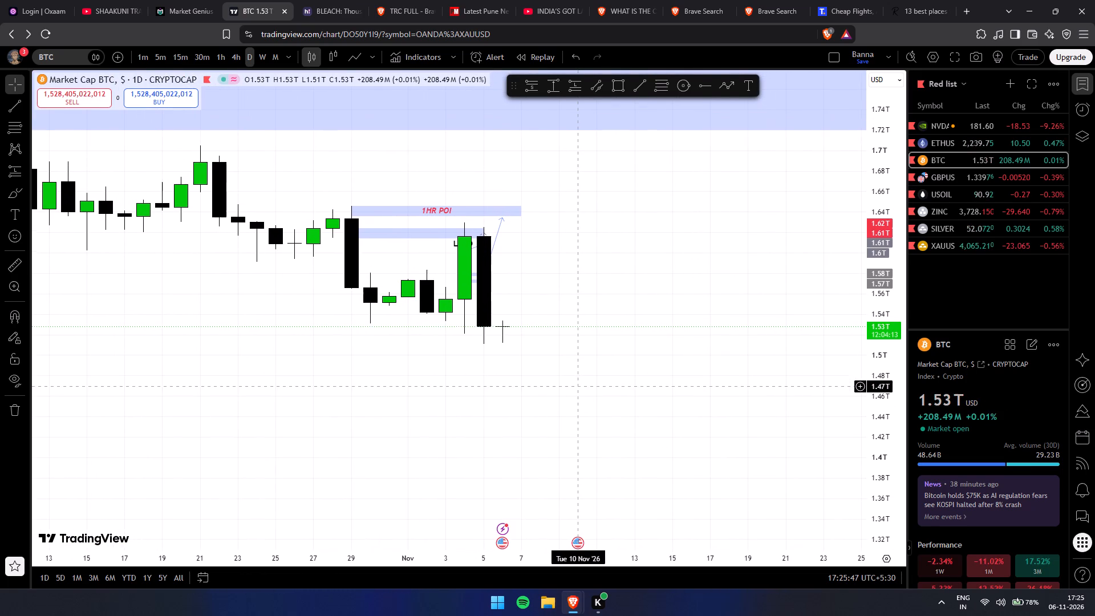
Switch the BTC chart to the 4-hour timeframe and examine the candles since 29 October around the 1HR POI.
click(230, 55)
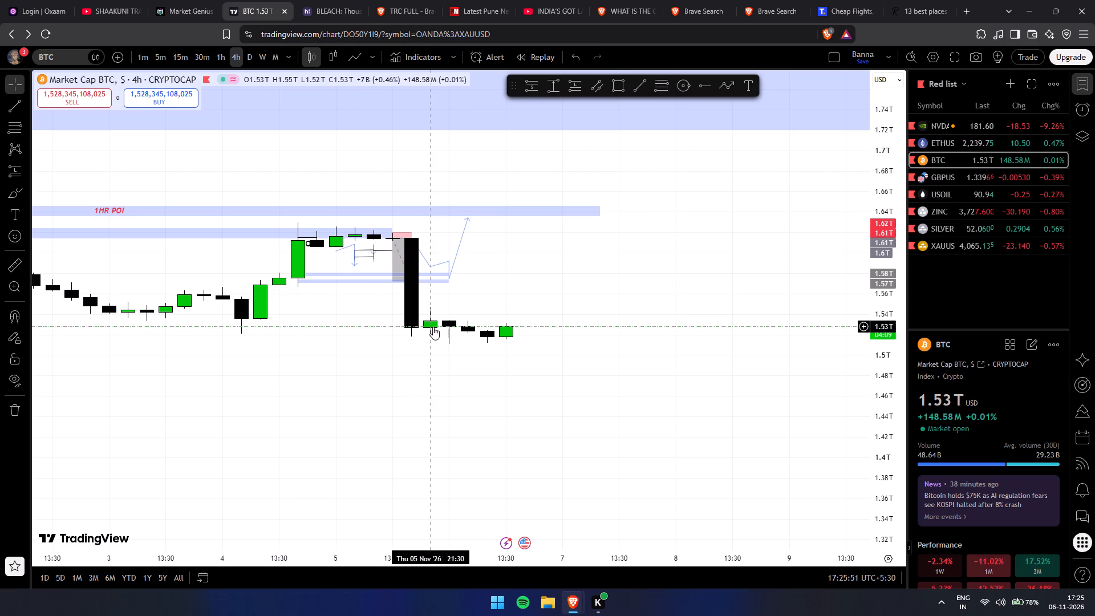
scroll(375, 199, down, 3)
scroll(533, 315, down, 2)
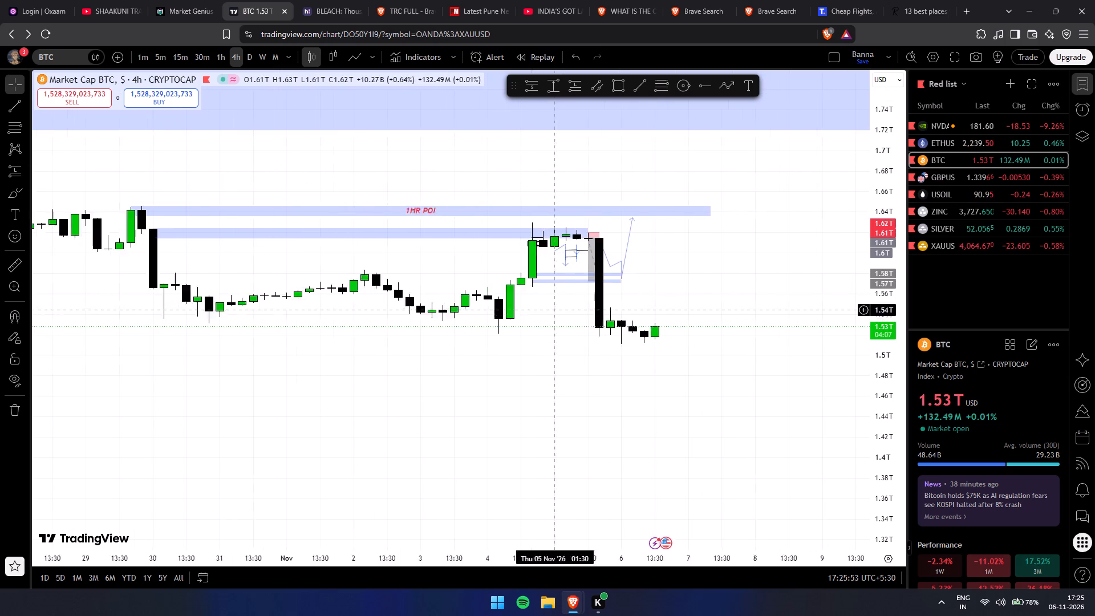
scroll(551, 309, down, 1)
drag(713, 325, 595, 323)
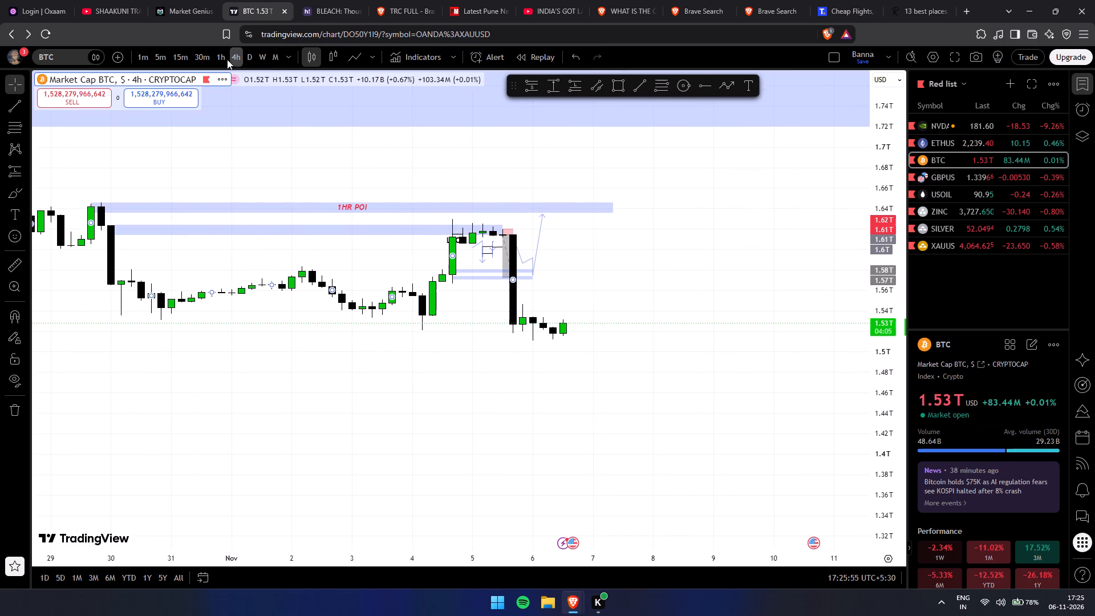
Switch the BTC chart to the 1-hour timeframe and examine the 5–6 November candles after the sharp drop up close.
click(227, 59)
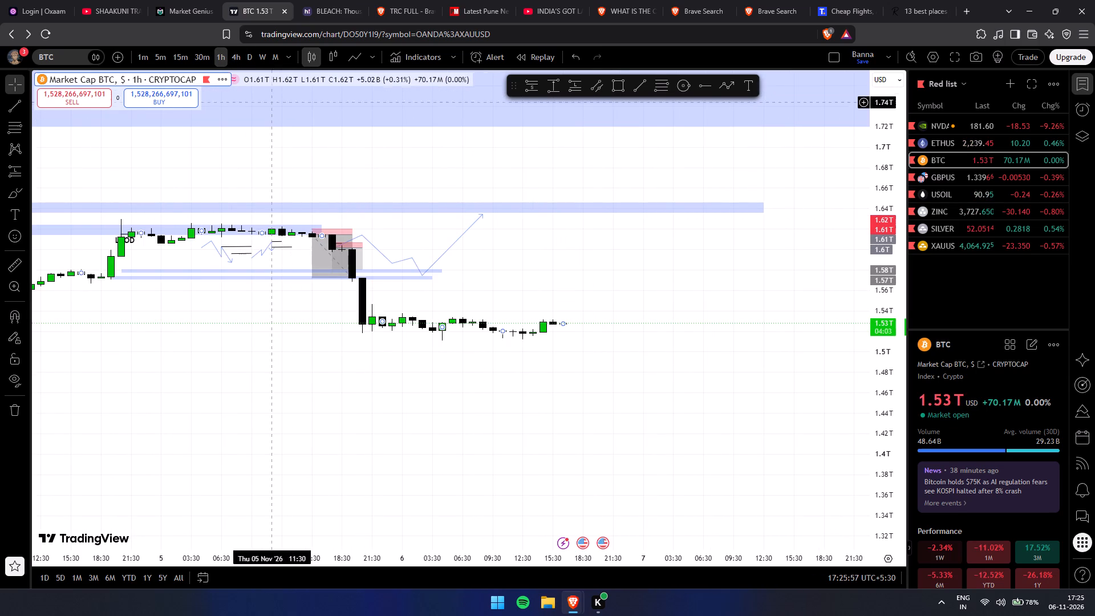
scroll(327, 164, down, 2)
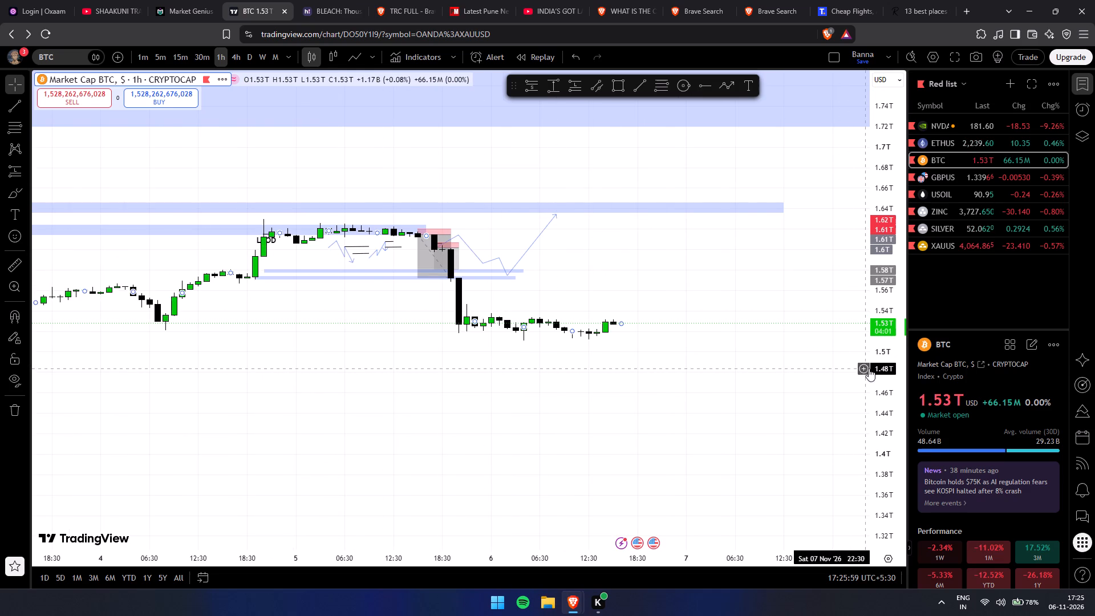
drag(873, 365, 859, 224)
drag(887, 356, 860, 200)
drag(893, 360, 883, 250)
drag(867, 330, 866, 293)
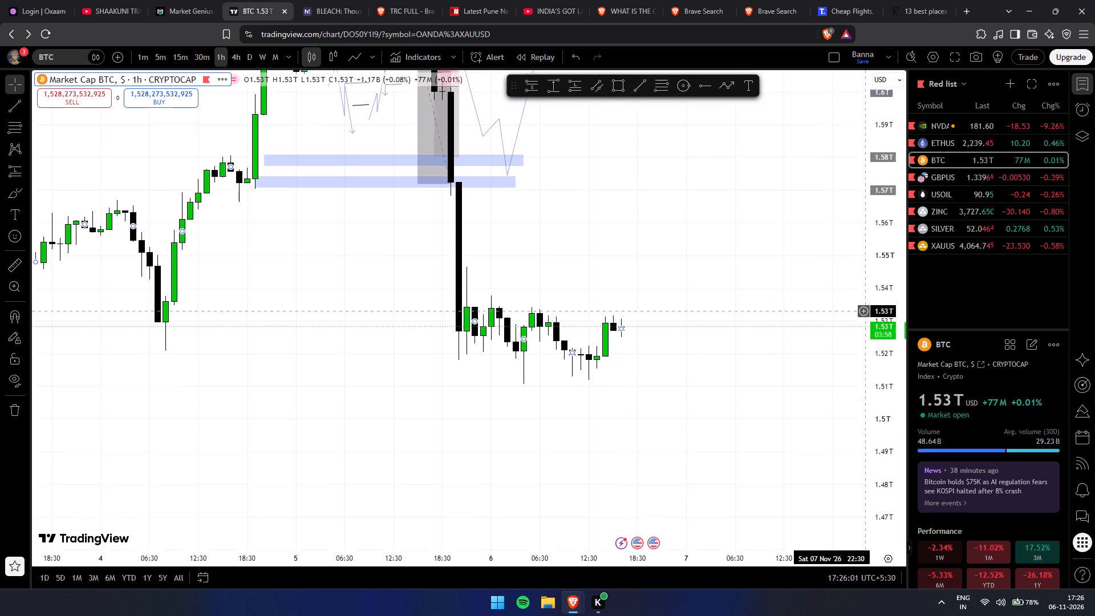
drag(866, 293, 869, 271)
drag(757, 298, 768, 336)
drag(886, 378, 865, 280)
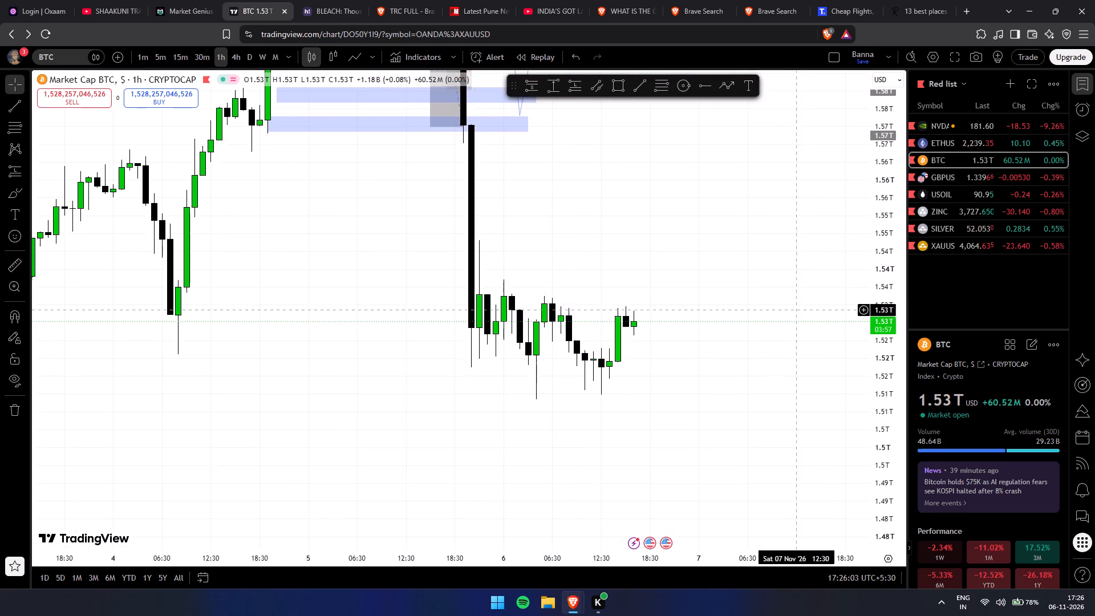
scroll(792, 313, up, 4)
drag(590, 285, 614, 321)
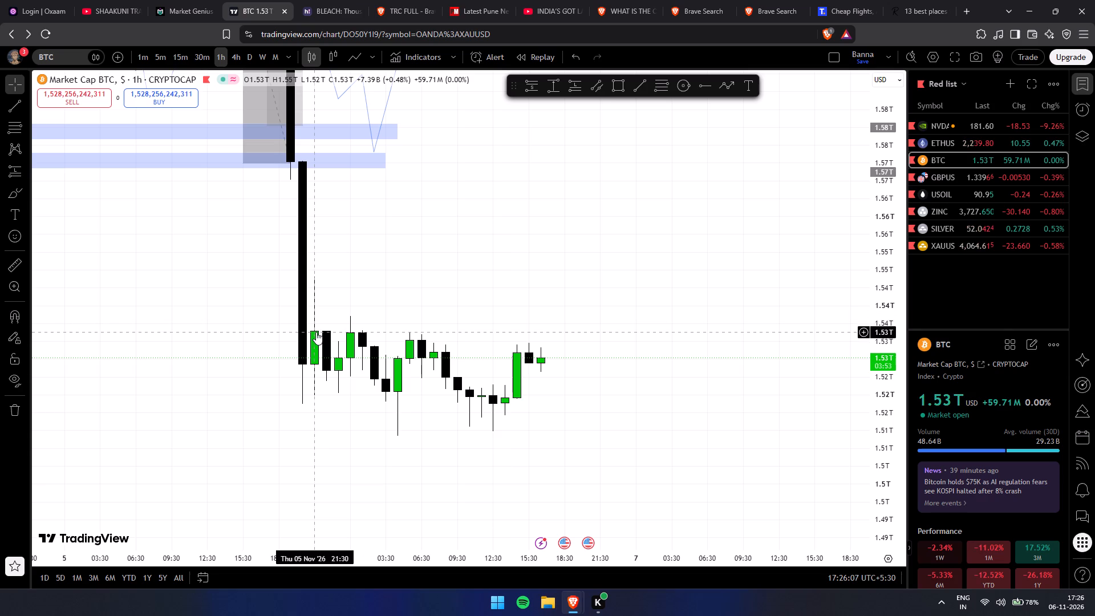
Draw a rectangle zone below the latest BTC candles, from 6 Nov 12:30 to 23:30, between about 1.52T and 1.51T.
click(620, 95)
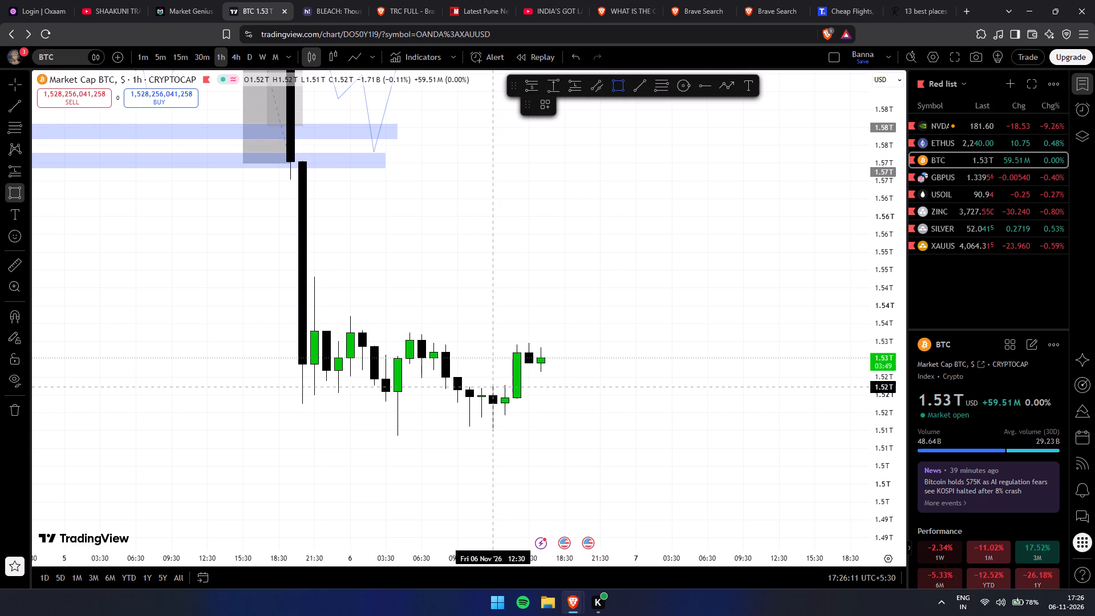
click(495, 387)
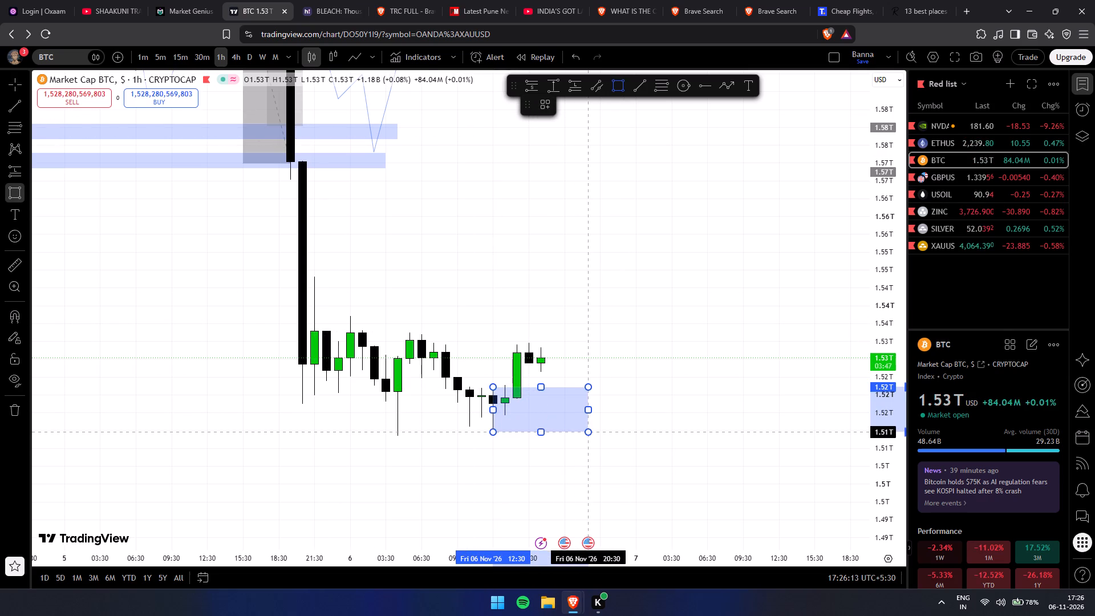
click(627, 430)
click(655, 429)
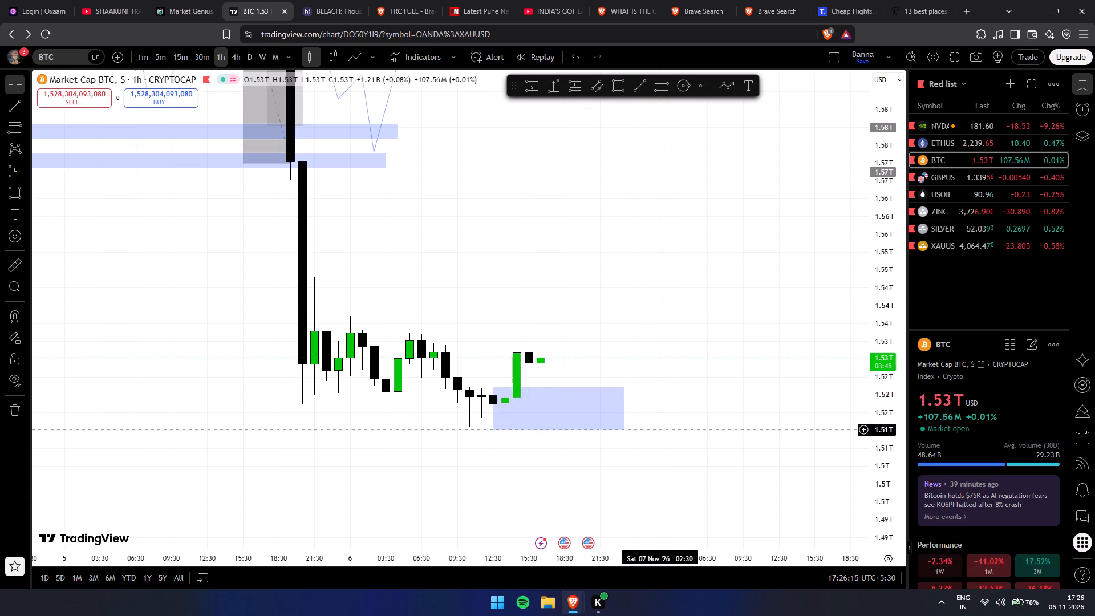
Select the new rectangle zone beneath the latest 1-hour BTC candles.
click(522, 399)
click(524, 387)
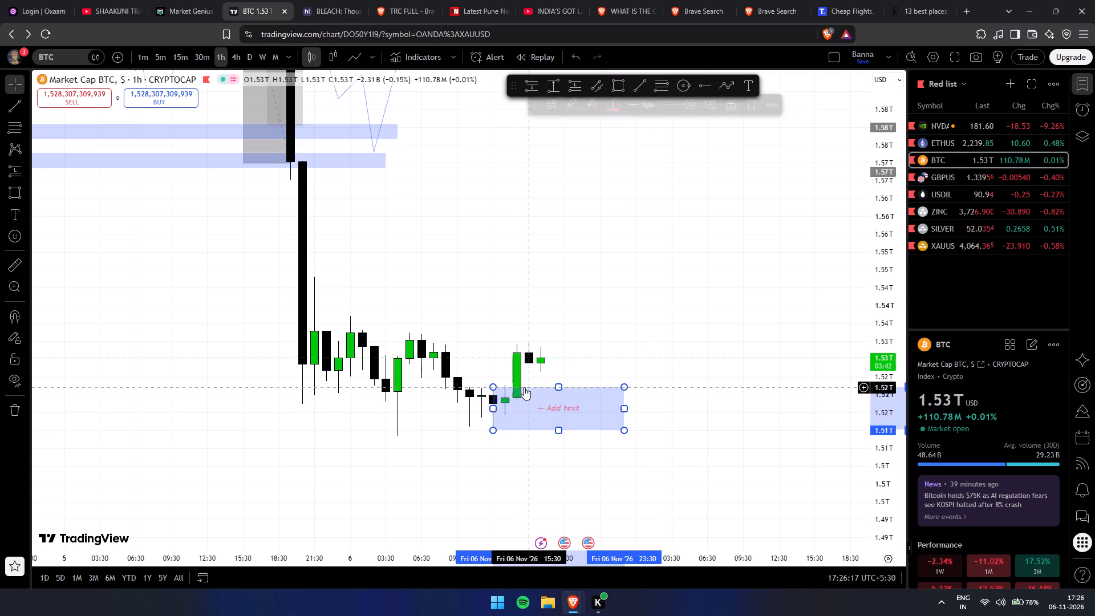
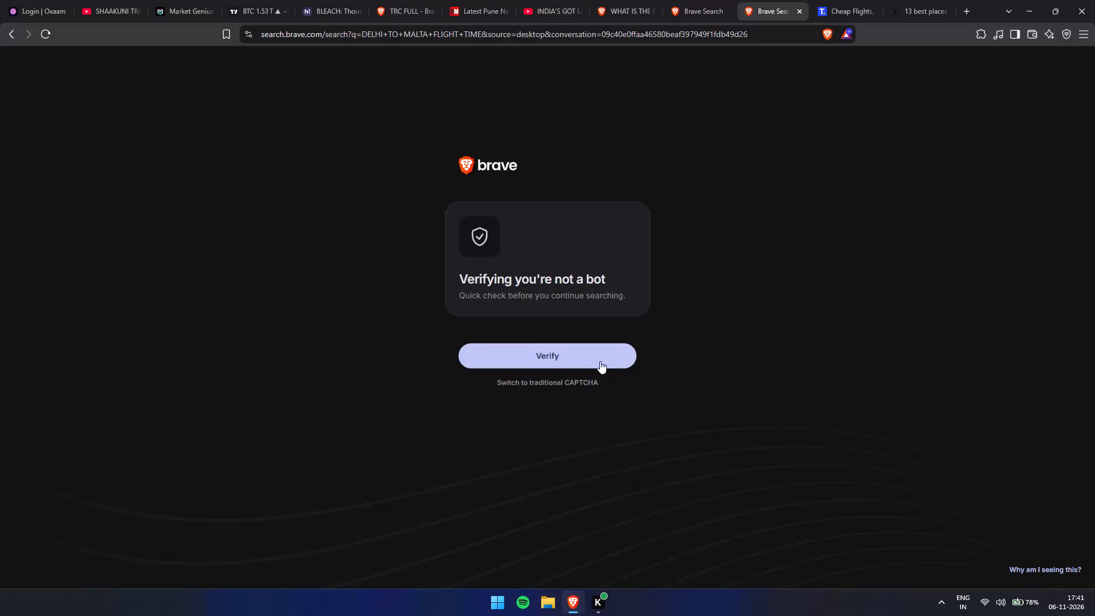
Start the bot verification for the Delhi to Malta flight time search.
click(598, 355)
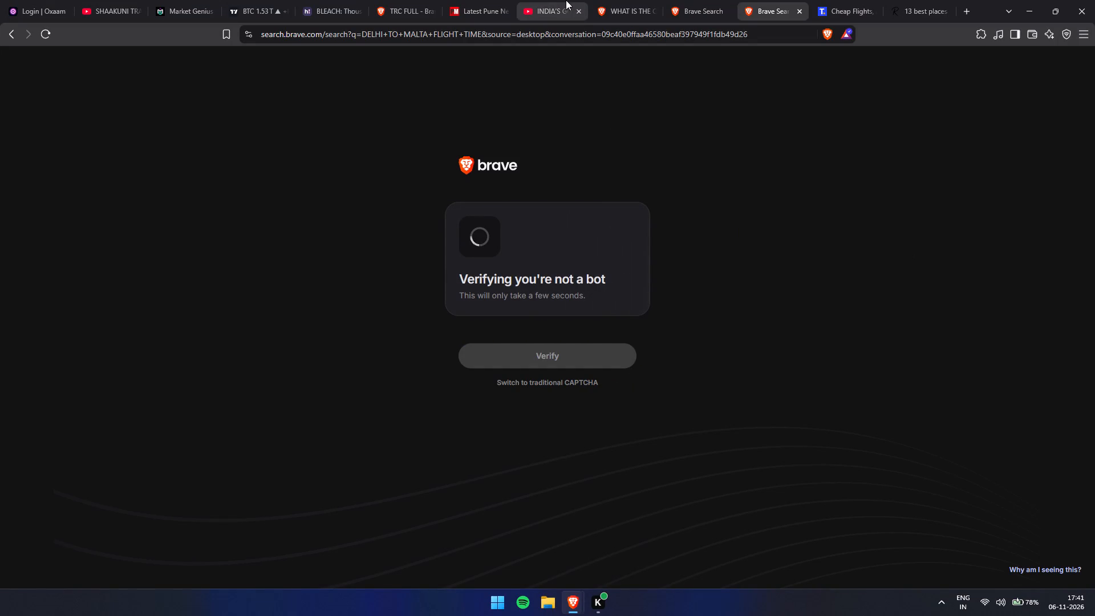
Browse the Pune Mirror homepage, covering the main headlines and the Highlights, City, Pune and PCMC news sections.
click(464, 13)
scroll(505, 149, down, 5)
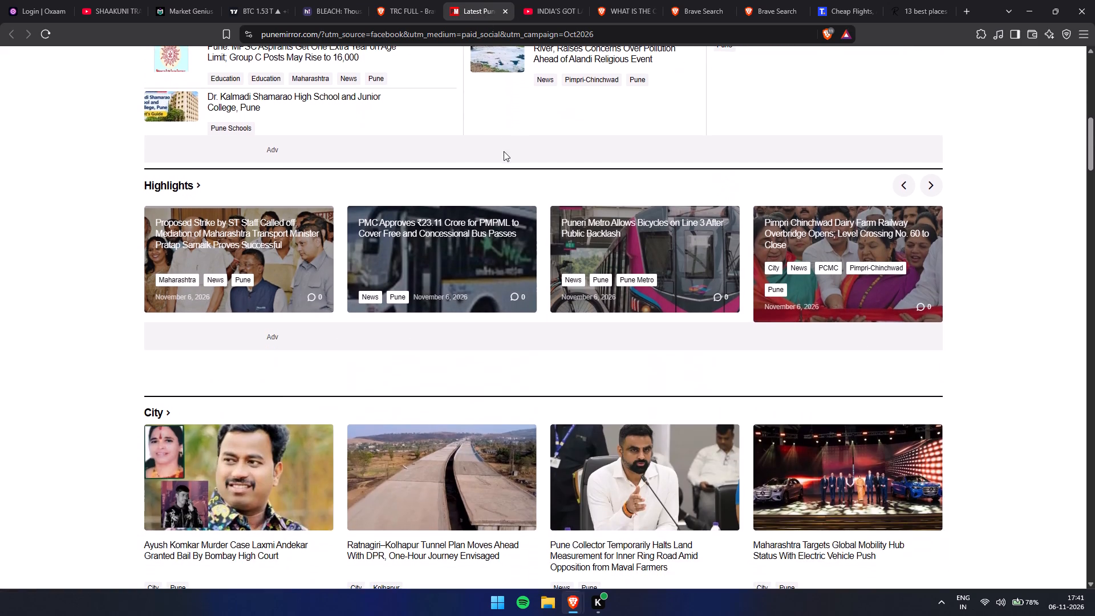
scroll(504, 151, down, 6)
scroll(284, 159, up, 1)
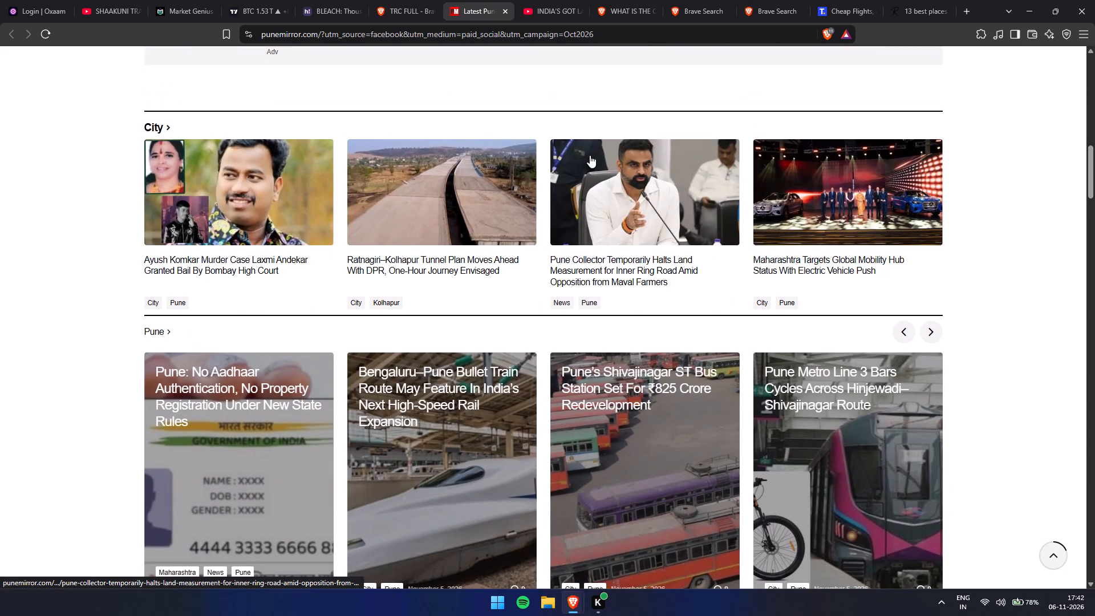
scroll(590, 155, up, 3)
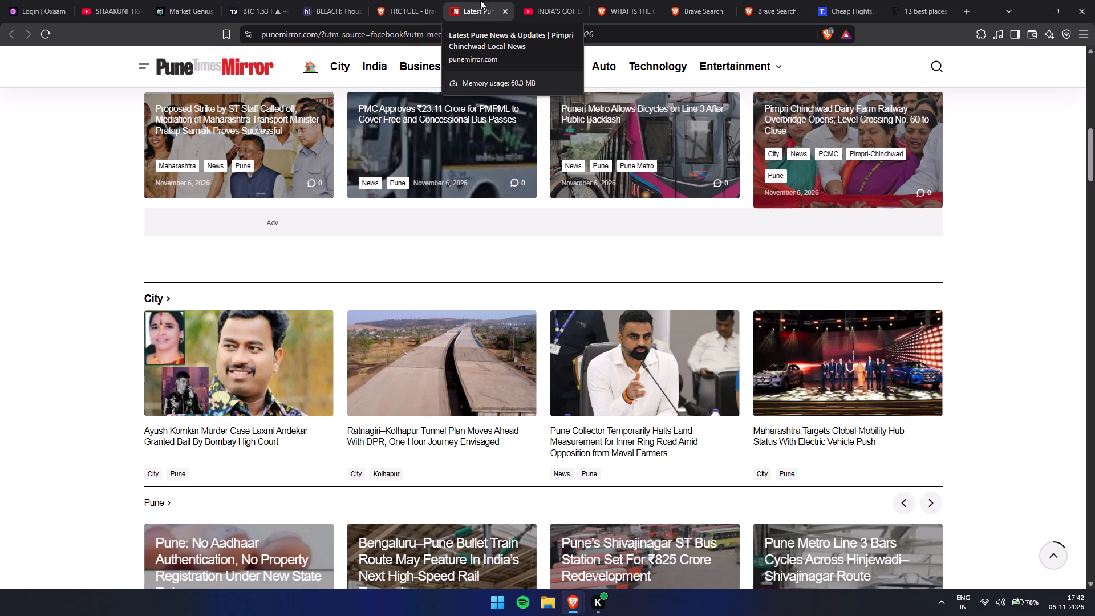
click(18, 191)
drag(127, 51, 200, 62)
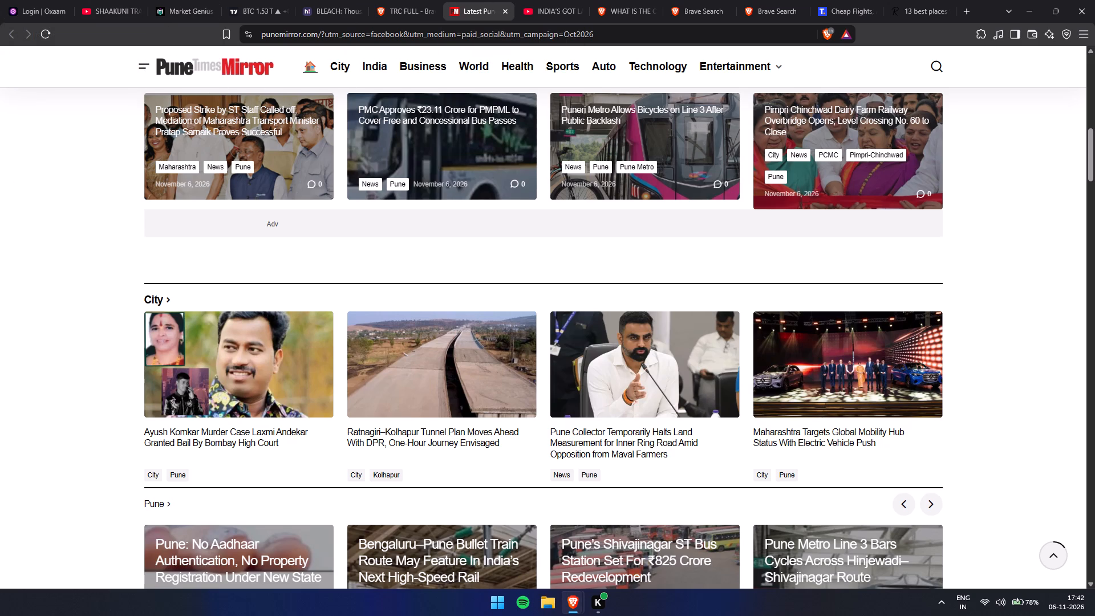
drag(200, 62, 417, 80)
click(77, 266)
scroll(364, 250, down, 6)
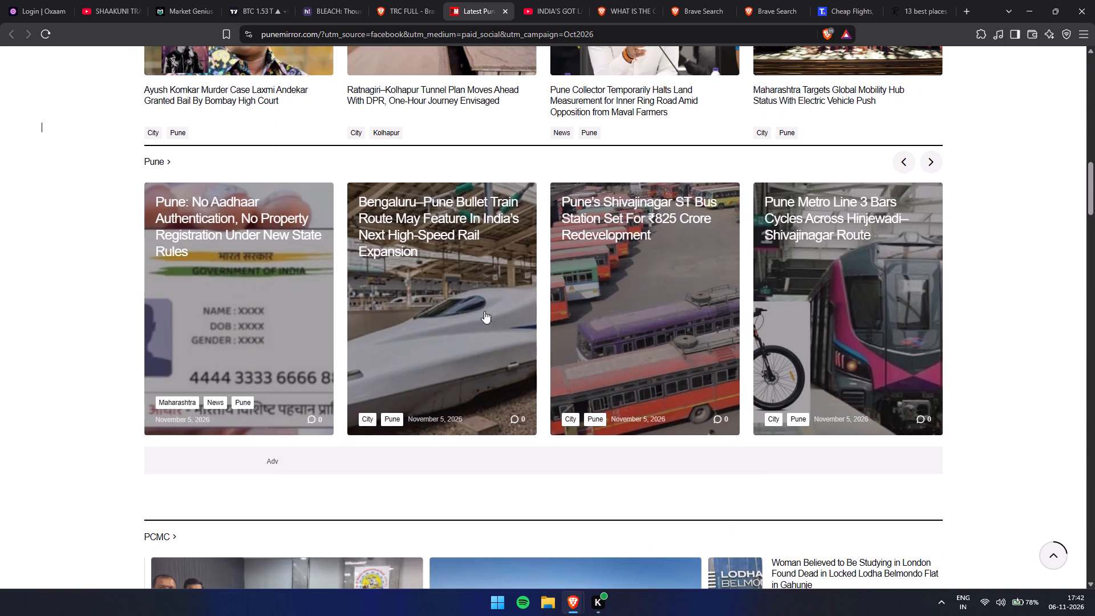
scroll(870, 403, down, 5)
click(1059, 546)
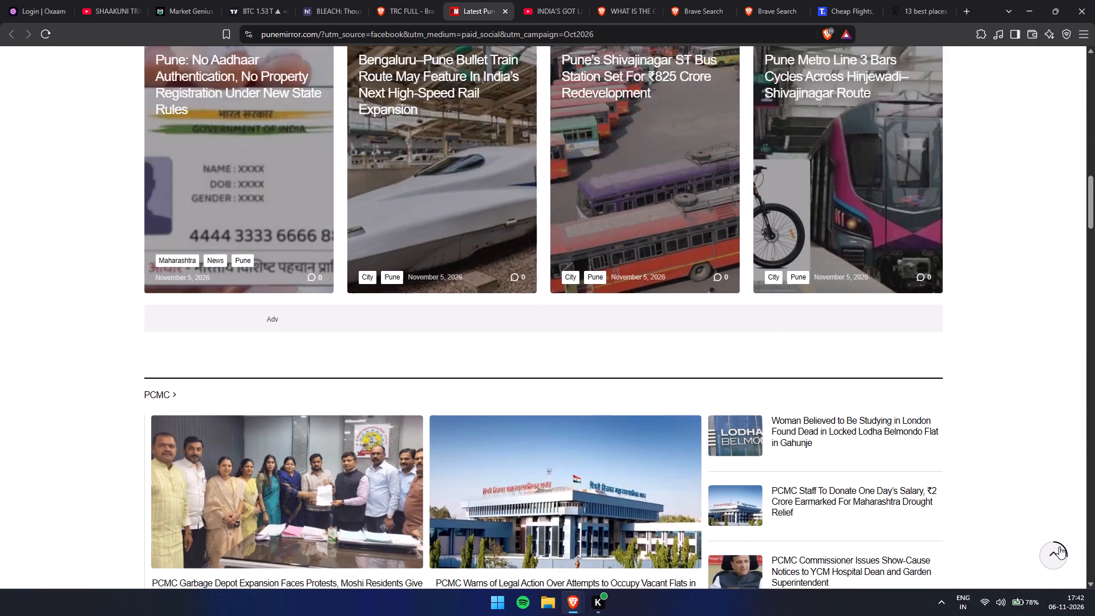
scroll(612, 370, down, 6)
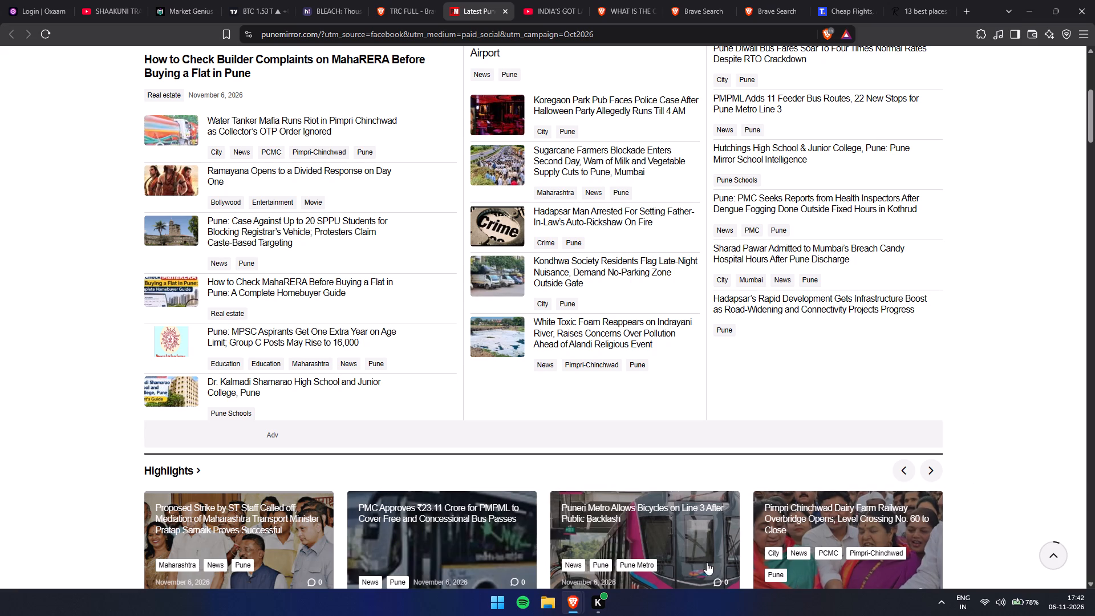
scroll(672, 9, up, 1)
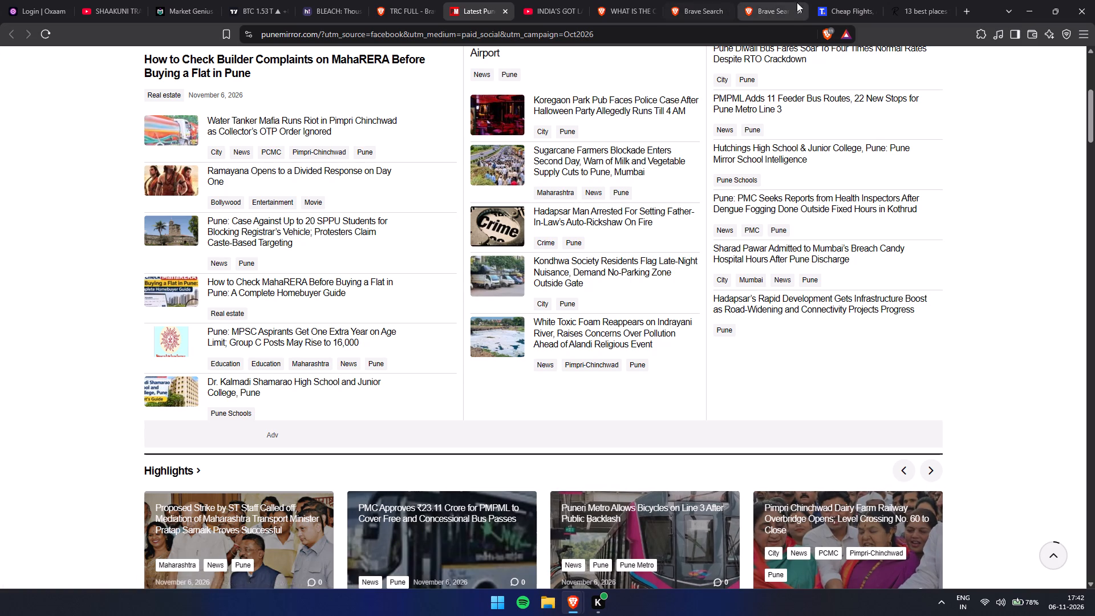
Retry the bot verification for the Delhi to Malta flight time search and close that search page.
click(775, 5)
click(848, 18)
click(787, 0)
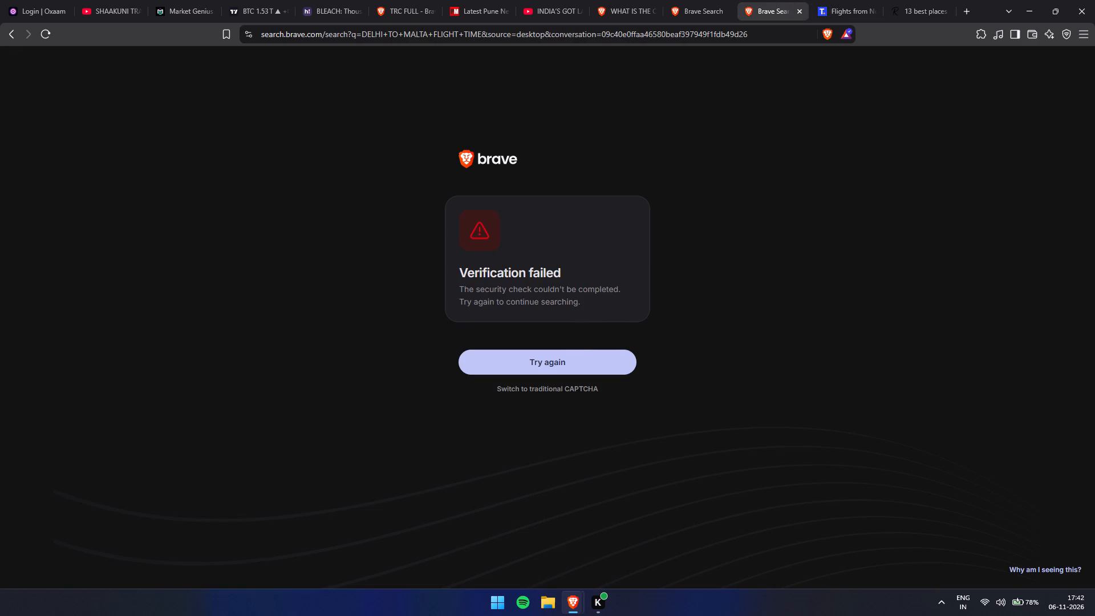
click(571, 360)
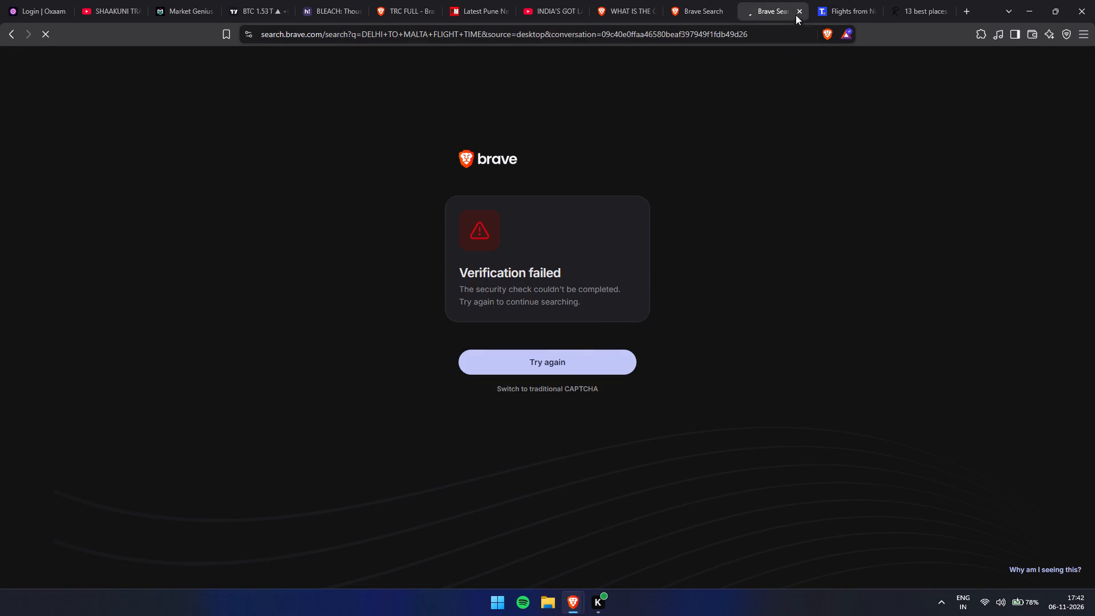
click(802, 10)
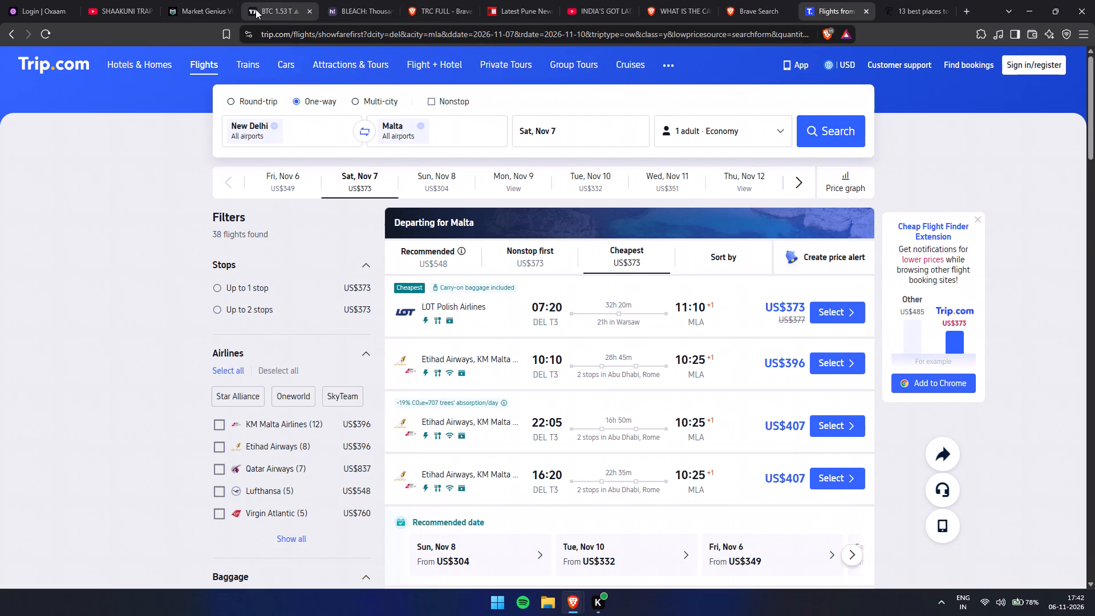
Return to the TradingView BTC chart and examine the new zone beneath price on the 1-hour and 30-minute timeframes.
click(281, 1)
drag(525, 238, 520, 248)
drag(894, 238, 869, 349)
scroll(785, 343, down, 7)
drag(760, 251, 604, 513)
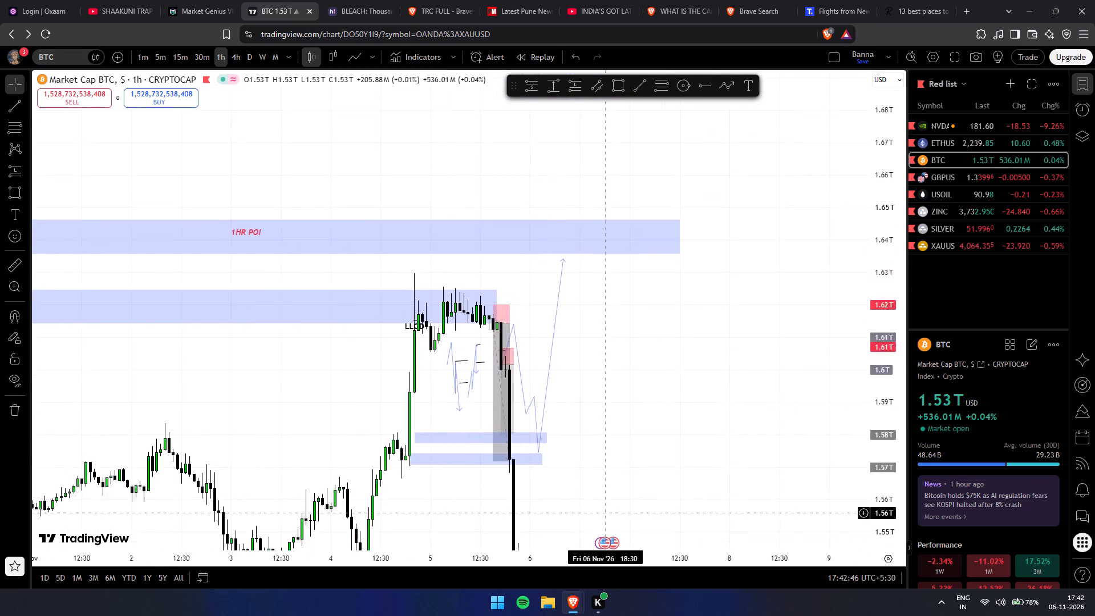
drag(604, 513, 638, 319)
drag(877, 246, 890, 391)
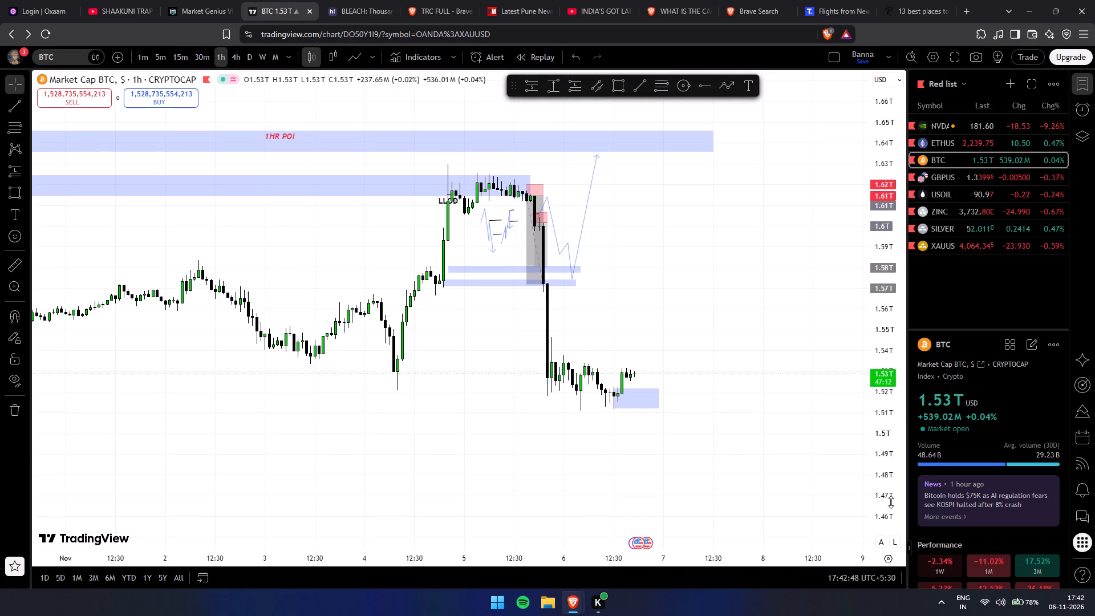
drag(893, 506, 889, 374)
click(204, 60)
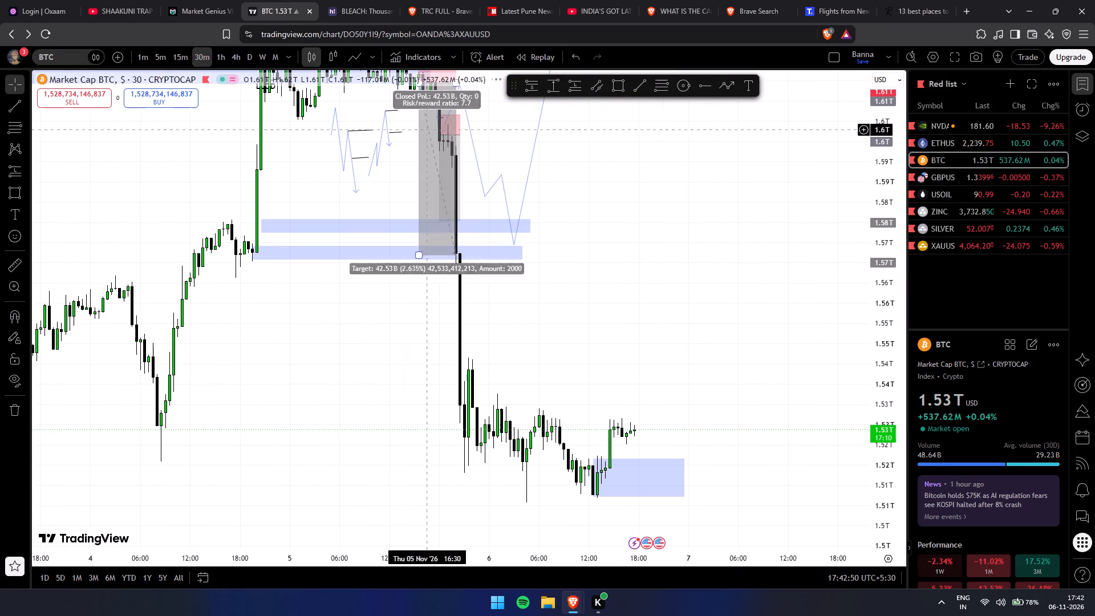
Switch the BTC chart to the 4-hour timeframe and examine the November candles from the 1HR POI down to the new zone.
click(235, 55)
drag(865, 376, 766, 246)
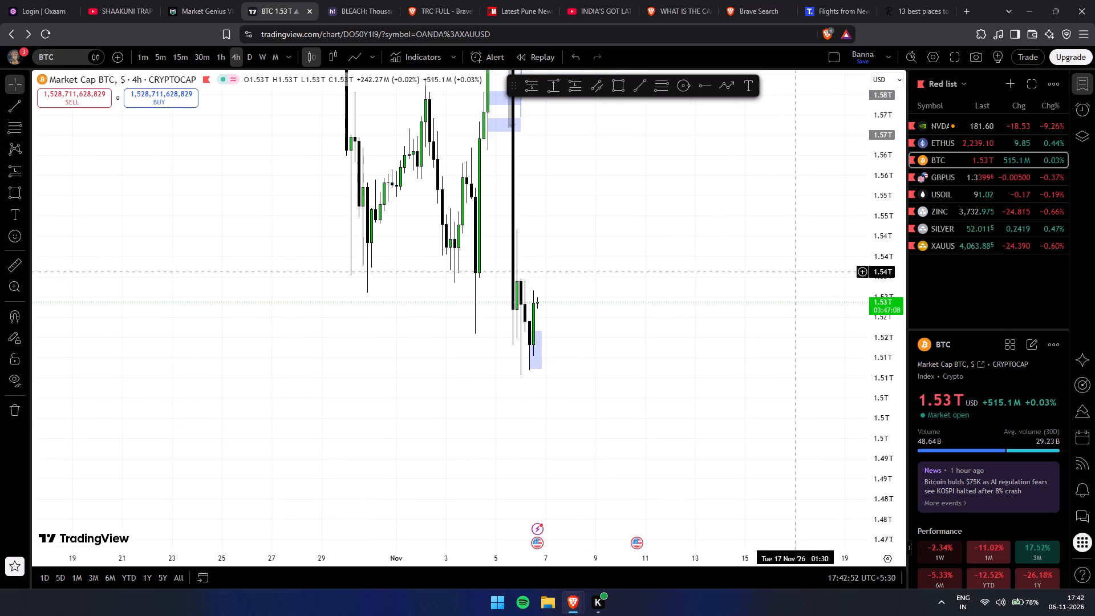
drag(881, 371, 863, 278)
scroll(840, 280, up, 6)
drag(635, 330, 843, 338)
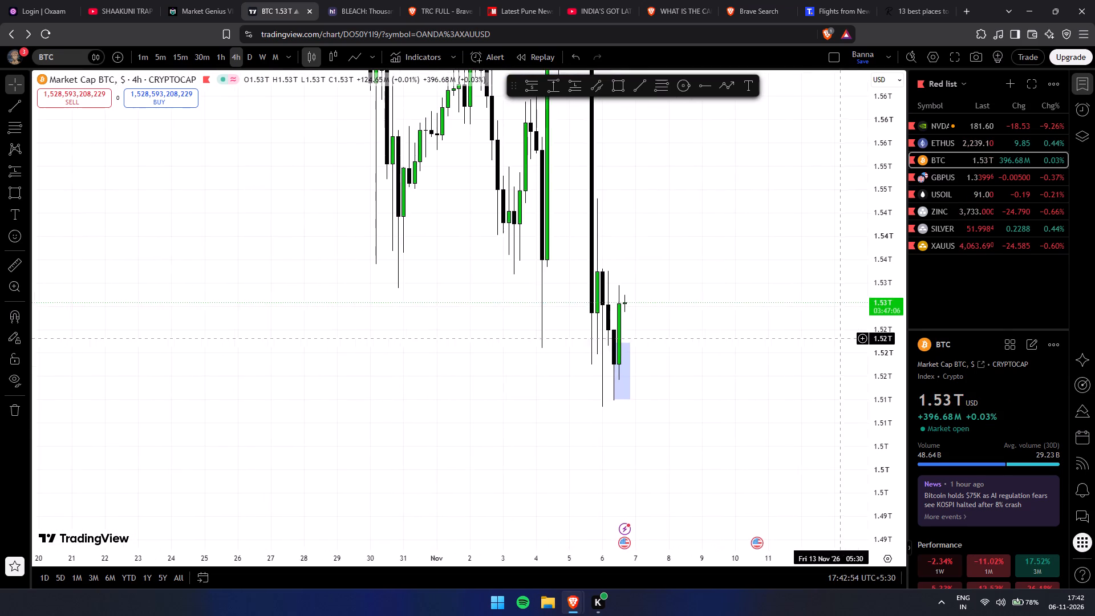
drag(843, 338, 843, 338)
scroll(736, 349, up, 4)
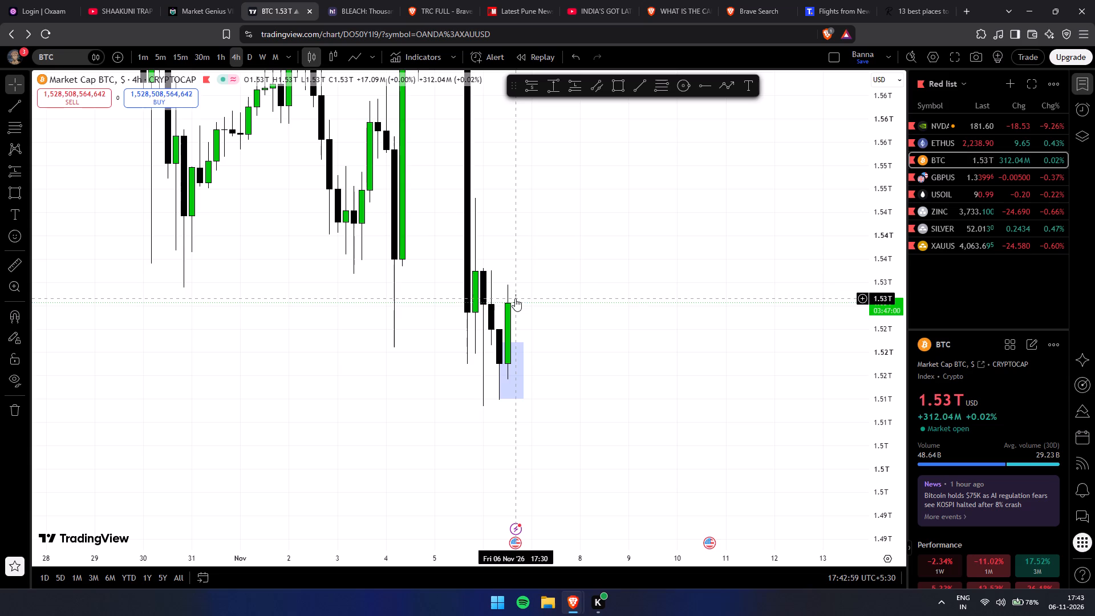
scroll(540, 341, up, 6)
drag(526, 348, 859, 359)
drag(881, 255, 884, 428)
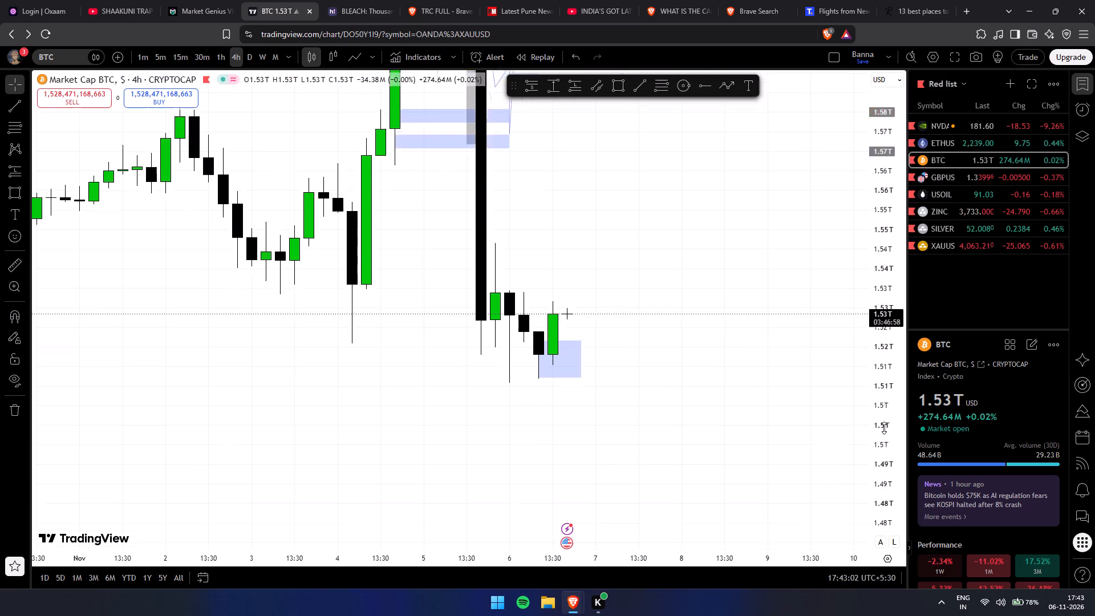
drag(884, 428, 885, 545)
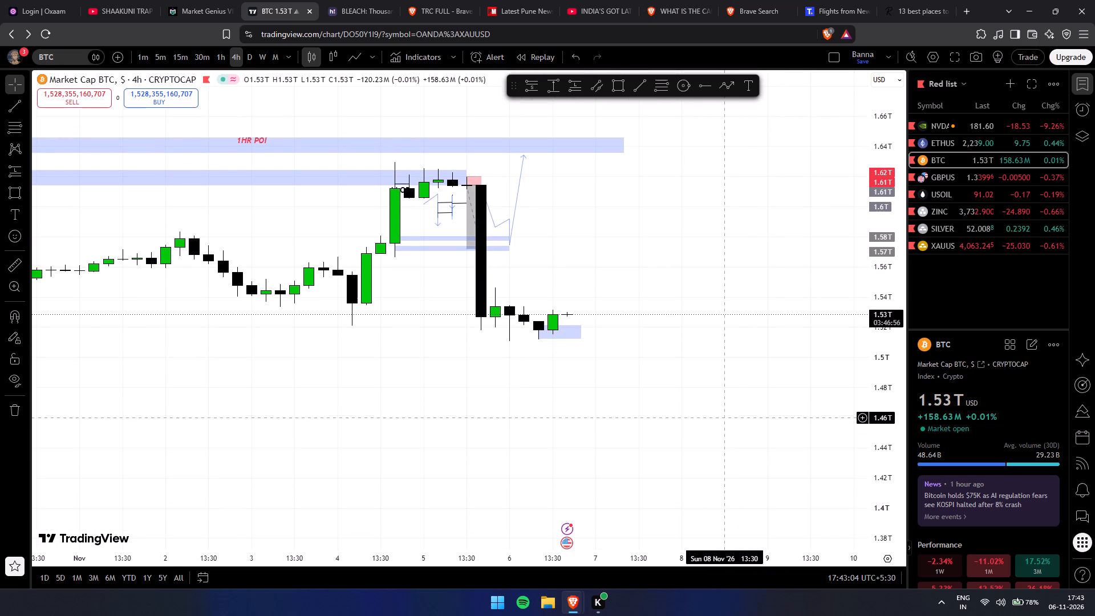
Switch the BTC chart to the daily timeframe and examine the October–November candles around the 1HR POI.
click(254, 57)
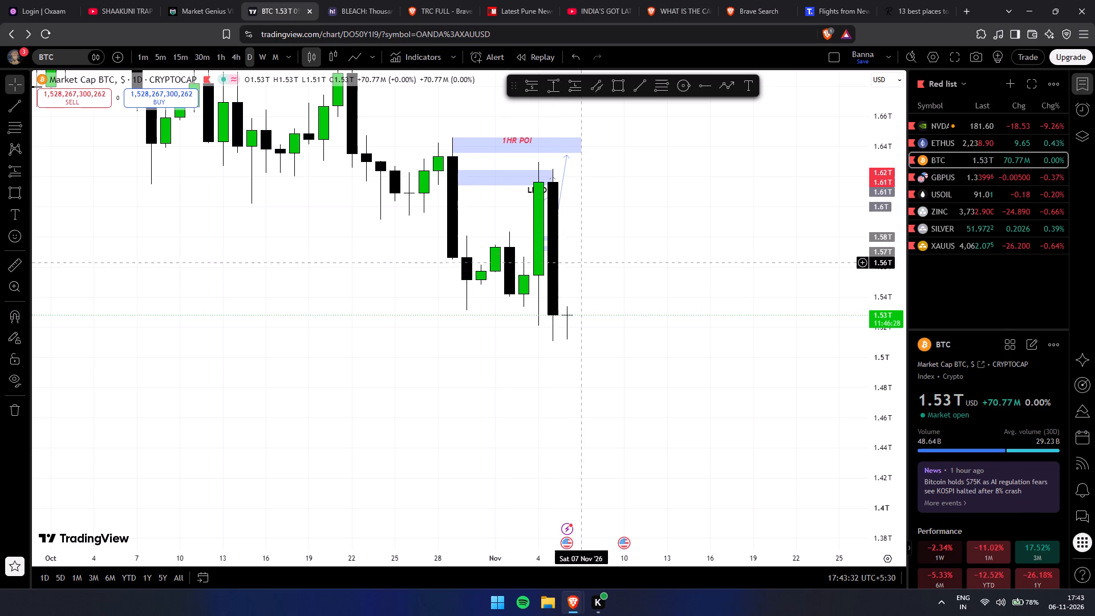
scroll(597, 273, up, 2)
drag(587, 267, 672, 274)
drag(879, 233, 882, 303)
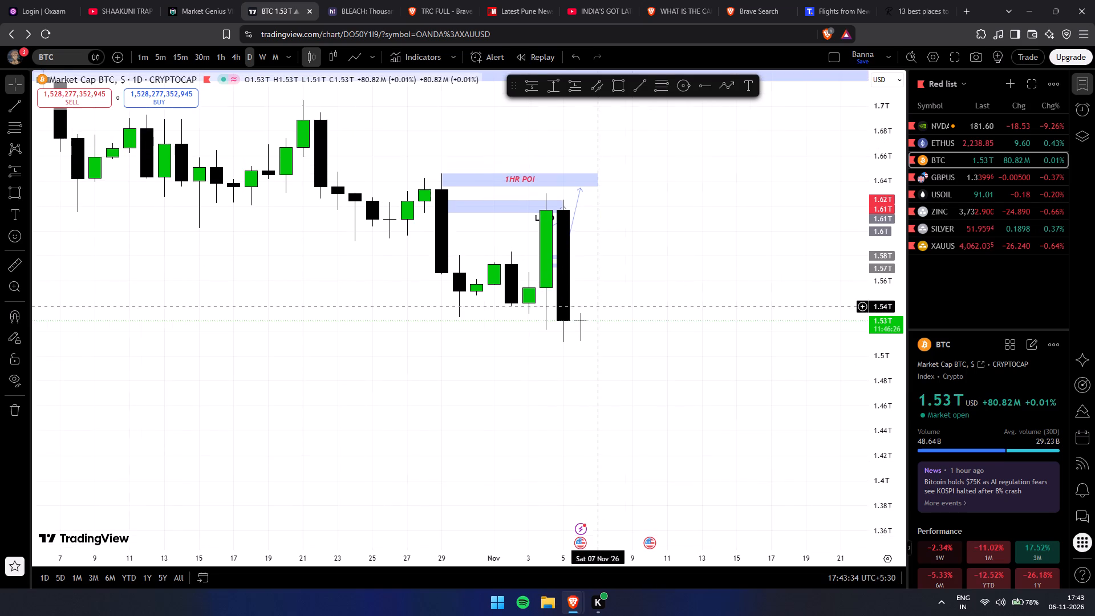
scroll(599, 306, down, 2)
drag(695, 274, 692, 318)
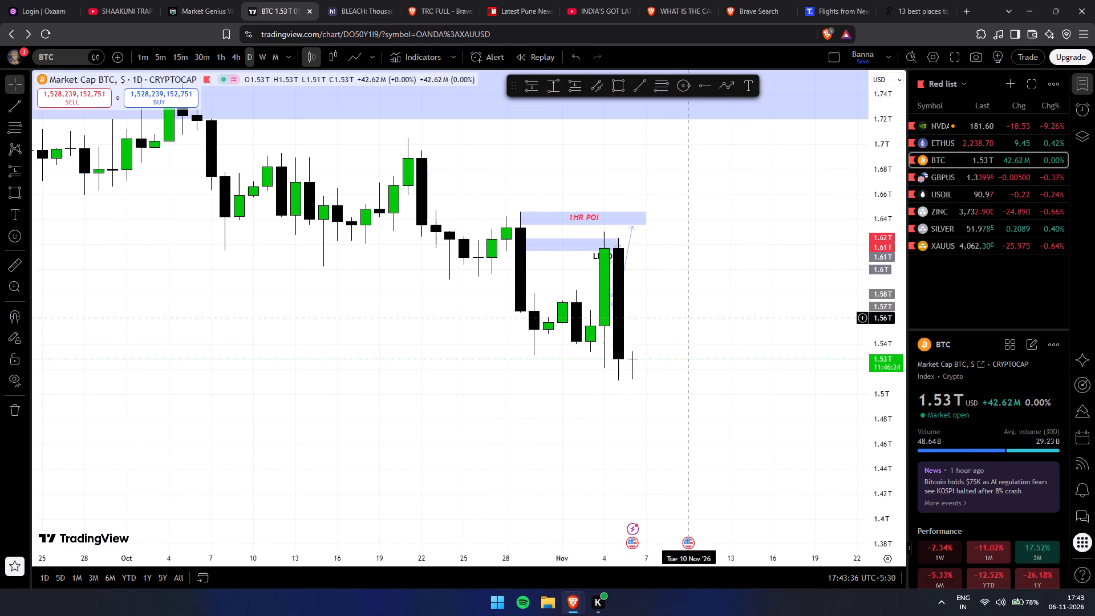
drag(687, 286, 669, 260)
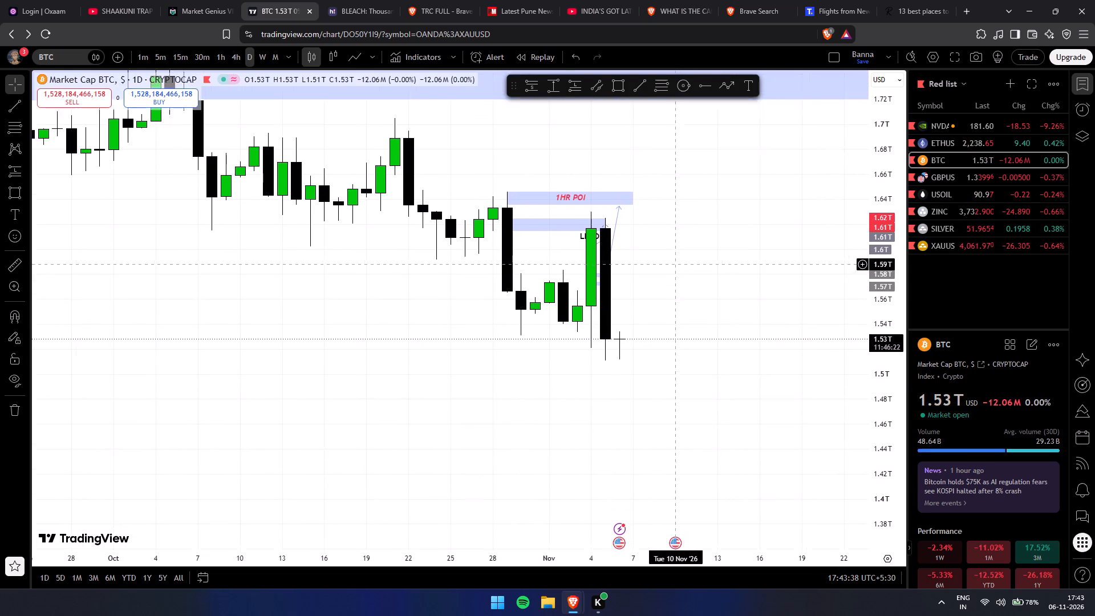
drag(669, 260, 667, 254)
scroll(820, 196, down, 2)
drag(747, 295, 737, 262)
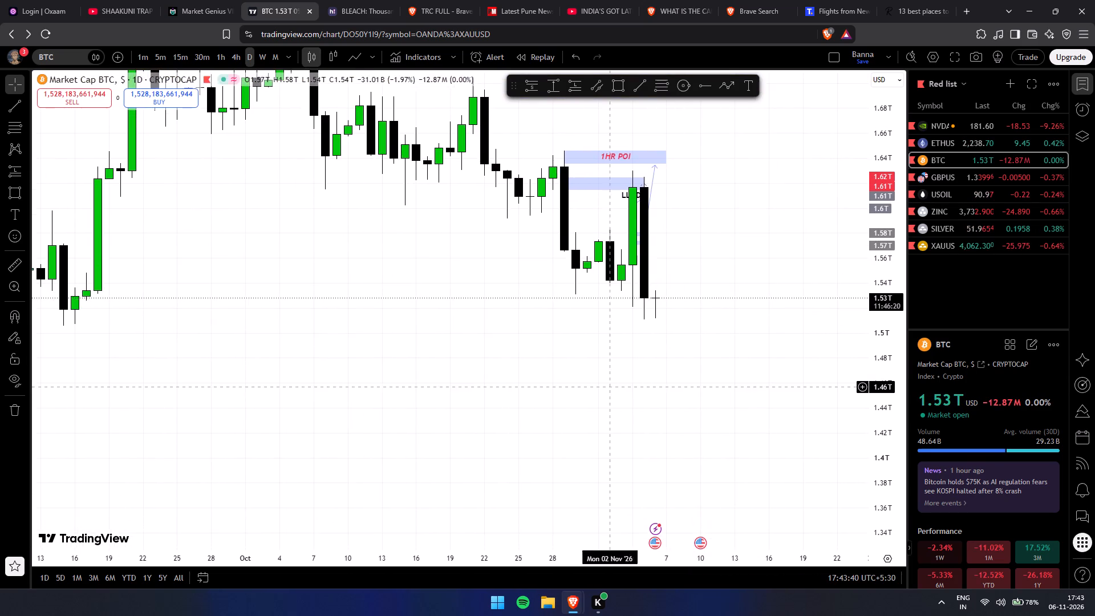
scroll(598, 380, up, 4)
drag(452, 355, 567, 404)
scroll(550, 380, up, 1)
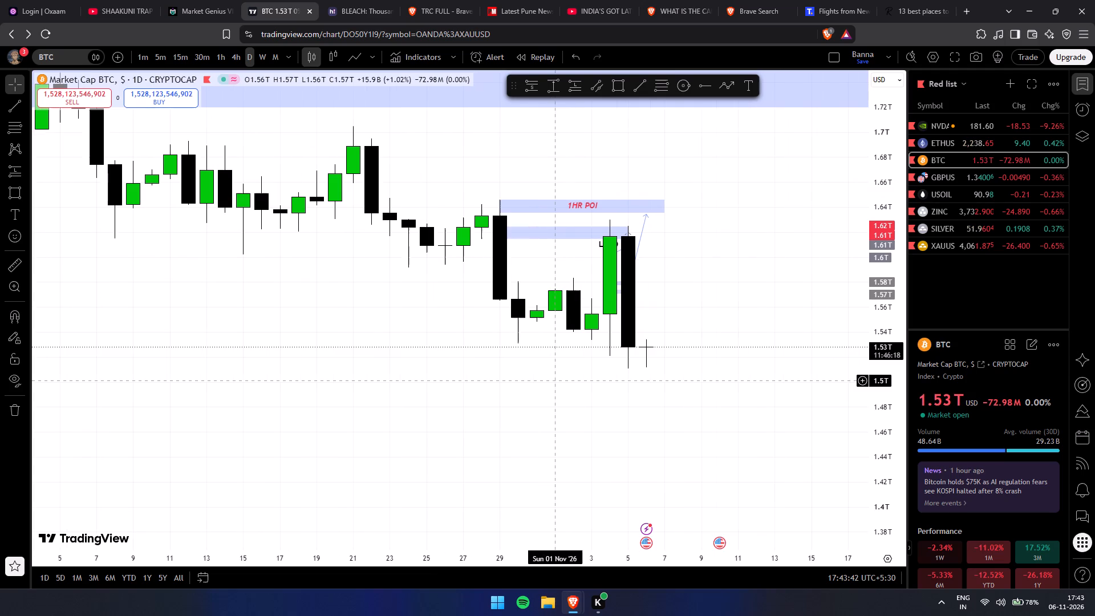
drag(576, 382, 533, 370)
scroll(642, 366, down, 2)
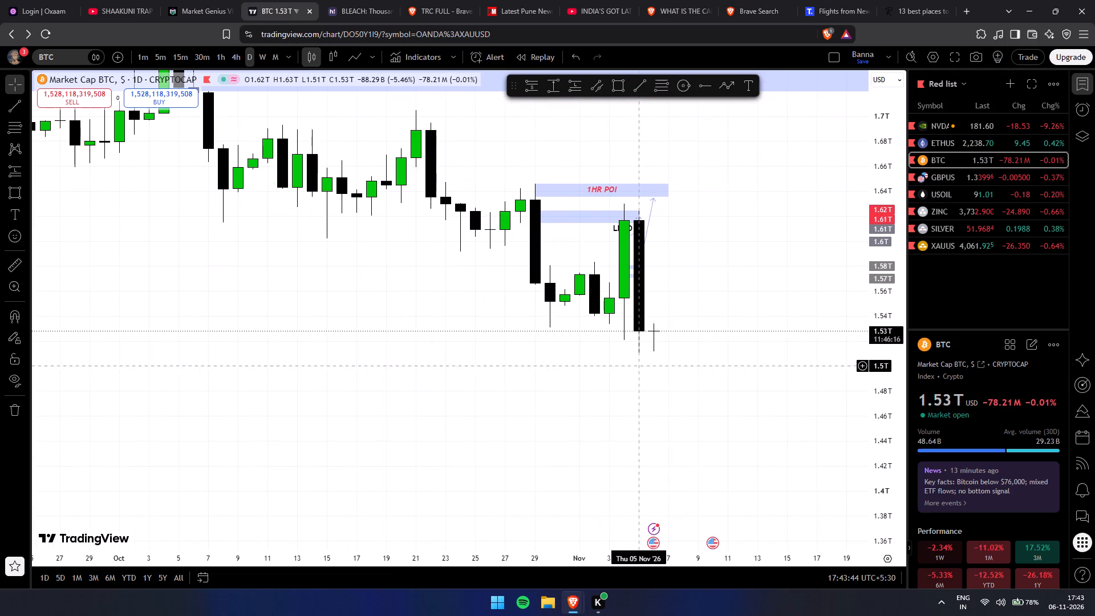
Examine the wider daily BTC price history back to early September, comparing the September lows with the latest candles.
drag(874, 286, 878, 338)
drag(878, 347, 879, 256)
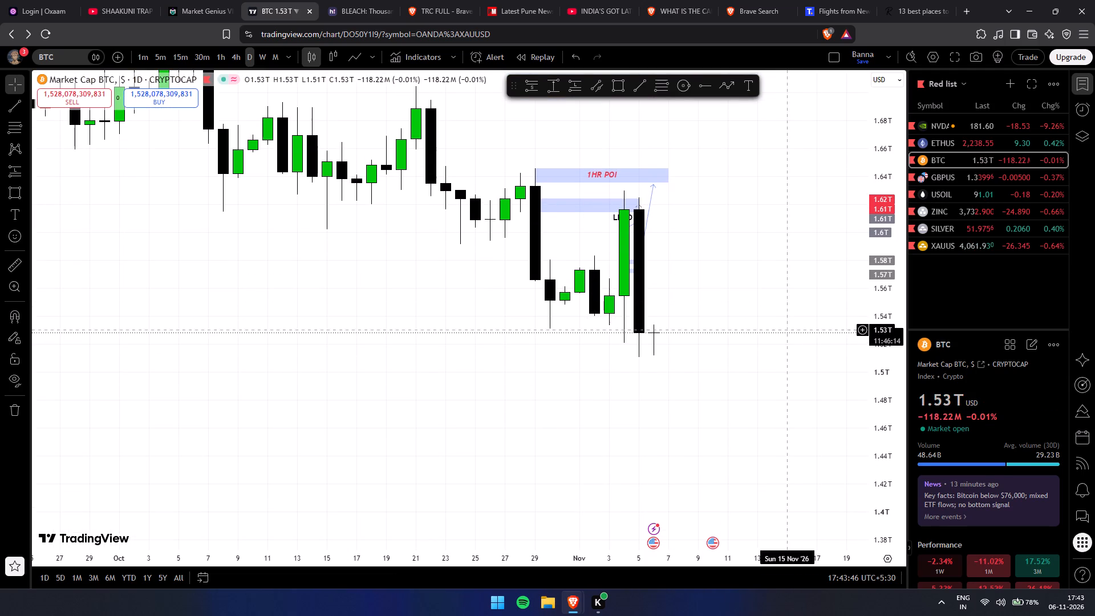
click(790, 330)
scroll(548, 386, down, 3)
drag(573, 363, 549, 402)
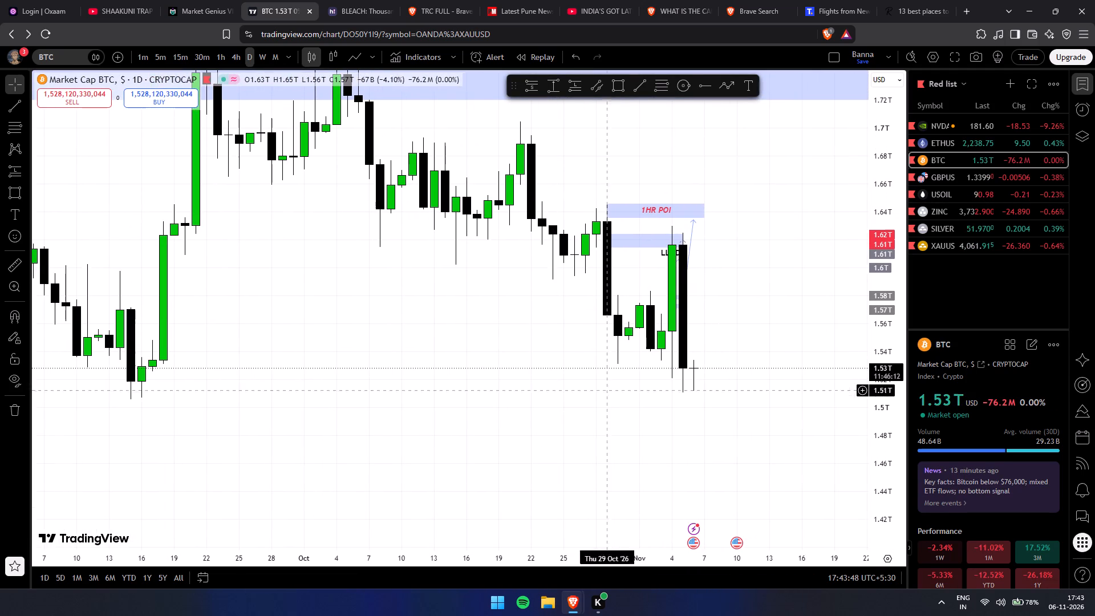
drag(865, 251, 875, 238)
drag(891, 235, 873, 293)
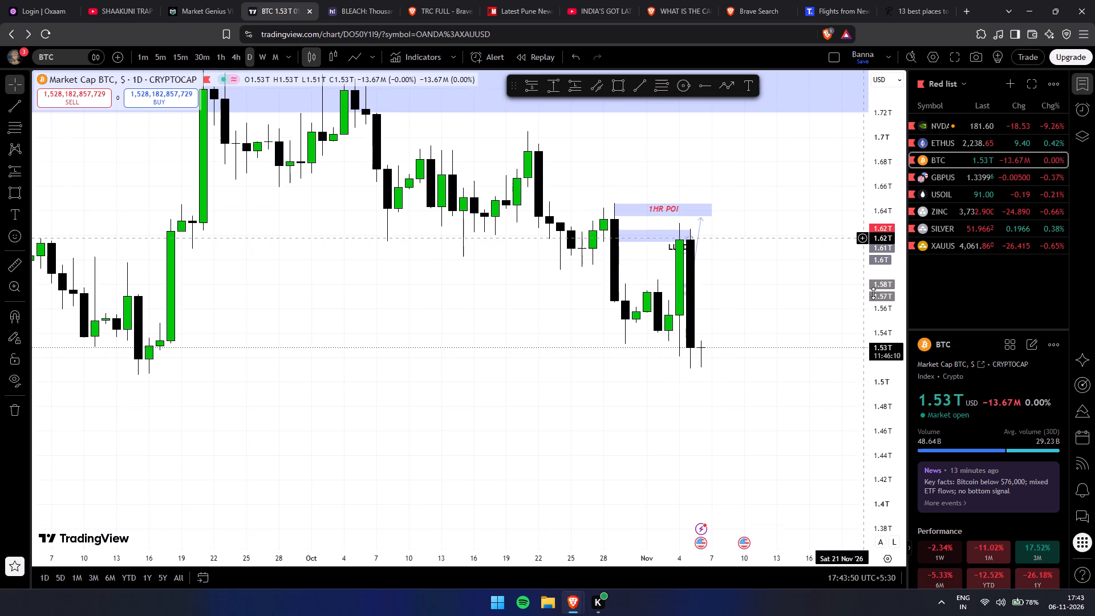
drag(873, 293, 873, 343)
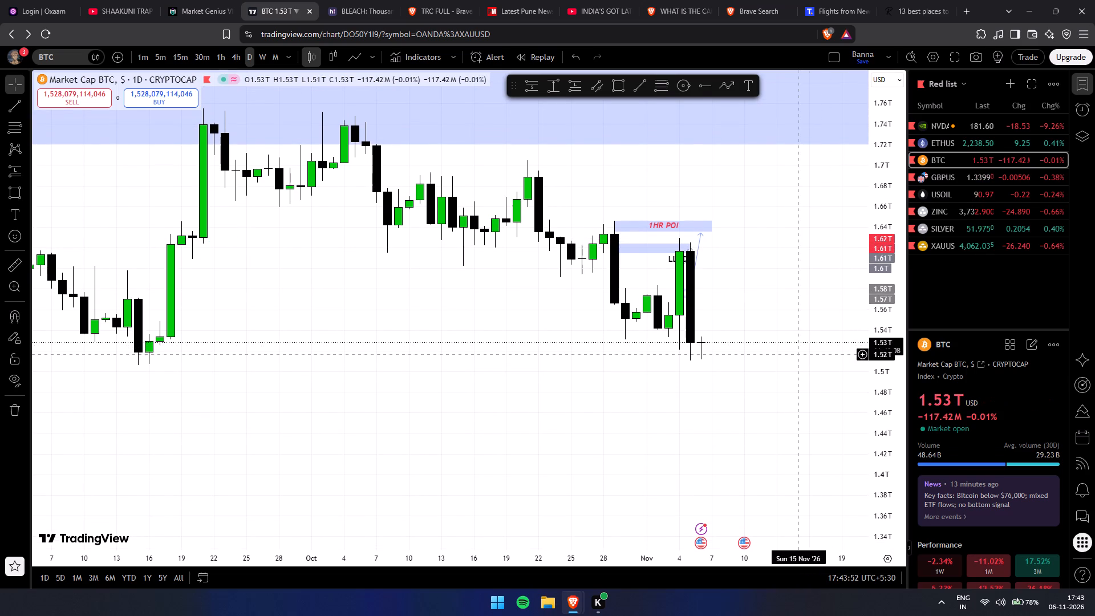
Examine the daily BTC candles since mid-October up close against the 1HR POI and the large zone above 1.72T.
scroll(799, 354, up, 2)
drag(884, 390, 858, 270)
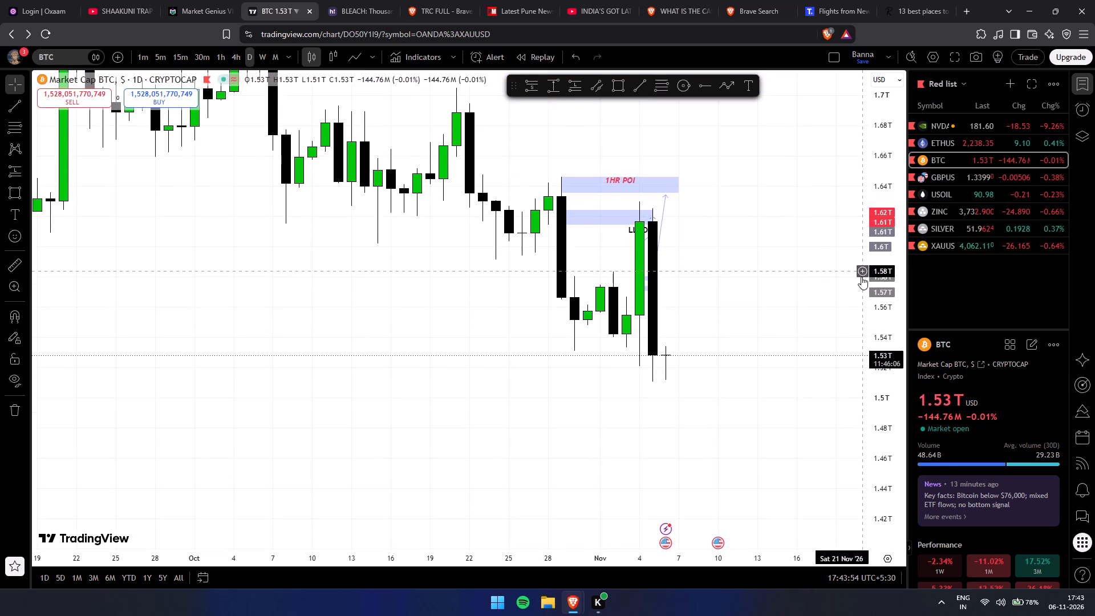
drag(882, 370, 867, 275)
scroll(806, 338, up, 3)
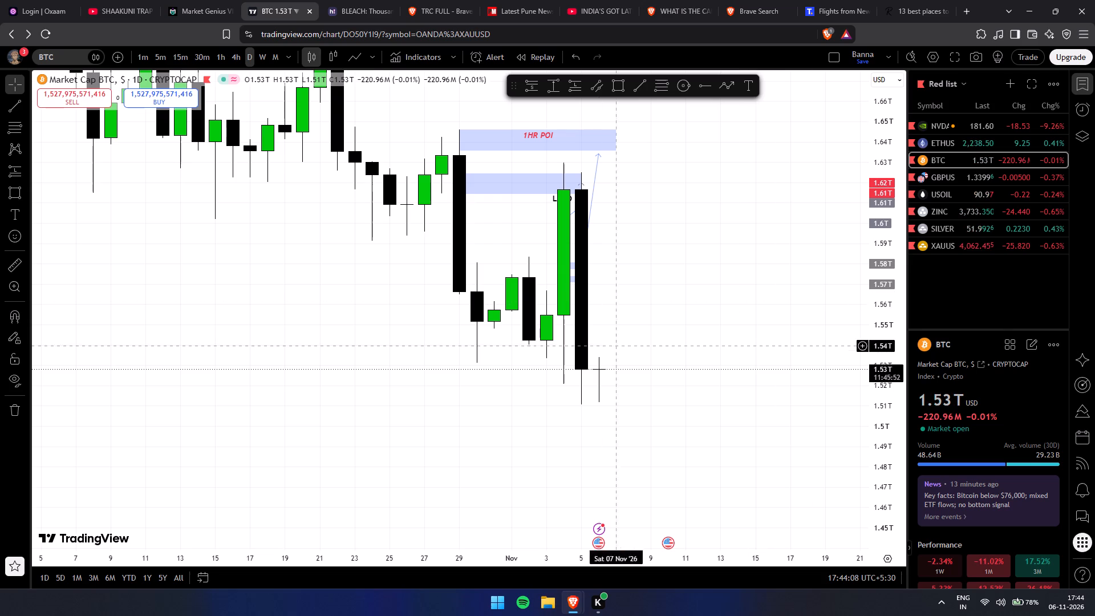
drag(662, 373, 752, 377)
scroll(603, 389, up, 5)
drag(540, 392, 699, 400)
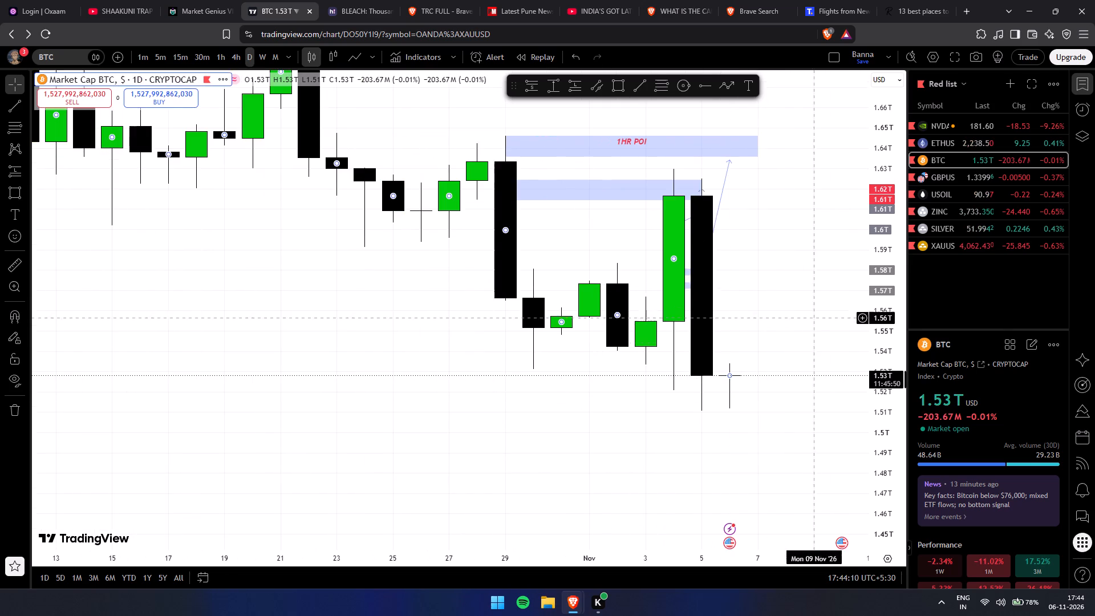
drag(856, 275, 859, 366)
drag(869, 263, 869, 465)
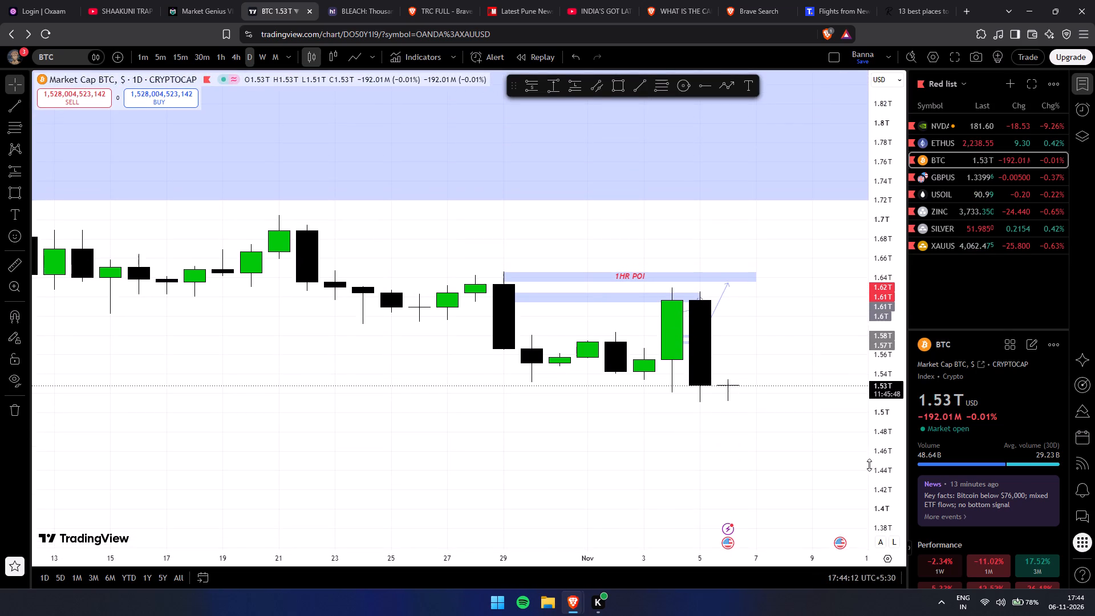
Switch the BTC chart to the weekly timeframe and examine the price history back to late 2024.
scroll(833, 449, down, 4)
scroll(337, 341, down, 6)
click(262, 59)
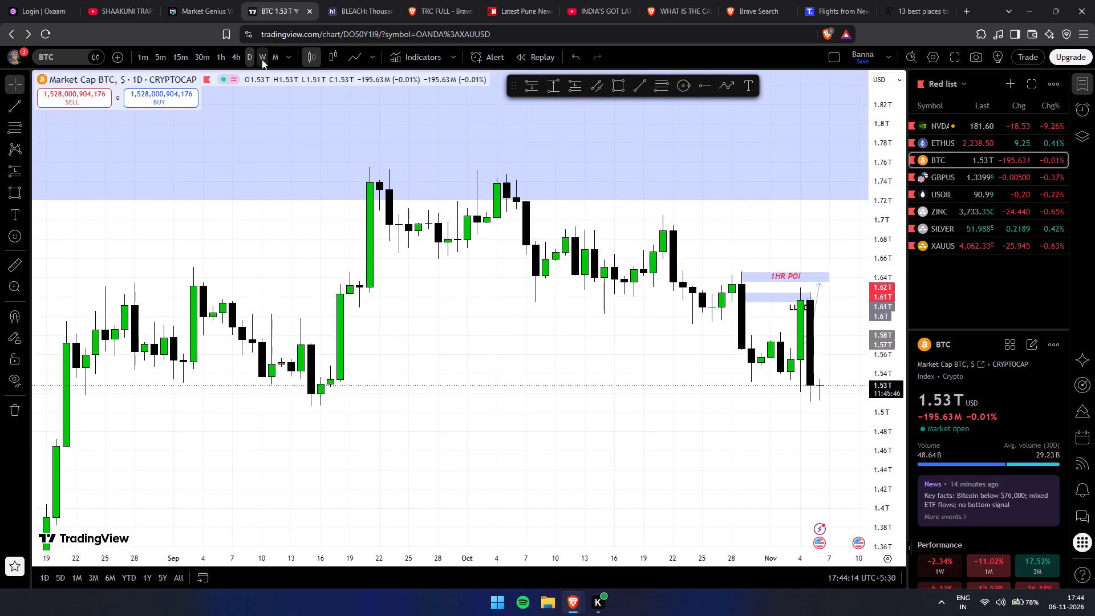
scroll(496, 244, down, 2)
drag(873, 193, 769, 614)
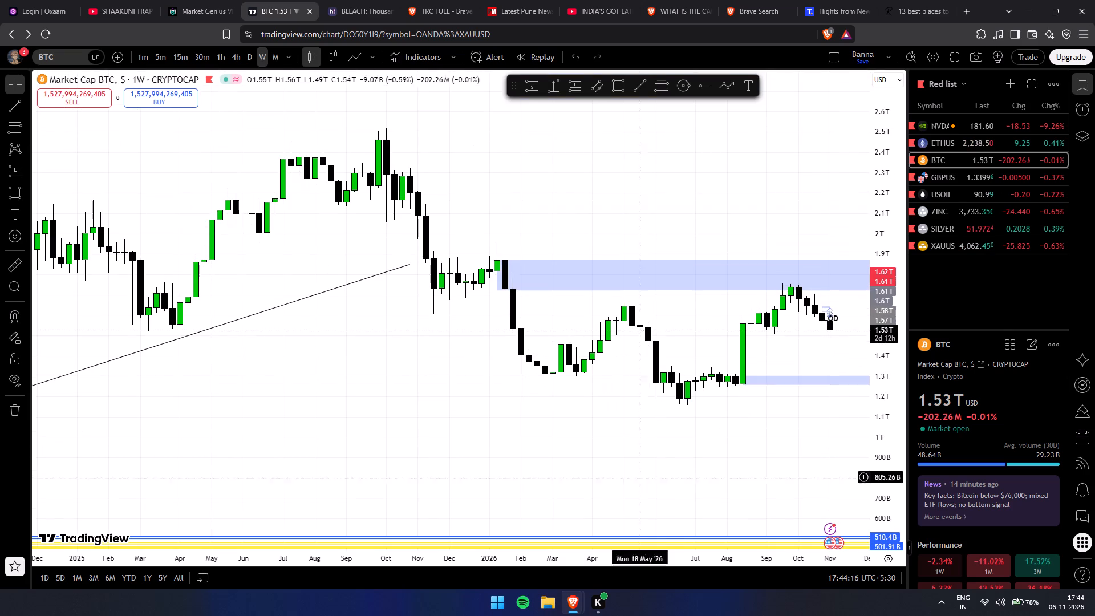
Delete the rising trend line beneath the 2025 candles on the weekly BTC chart.
click(374, 275)
click(741, 106)
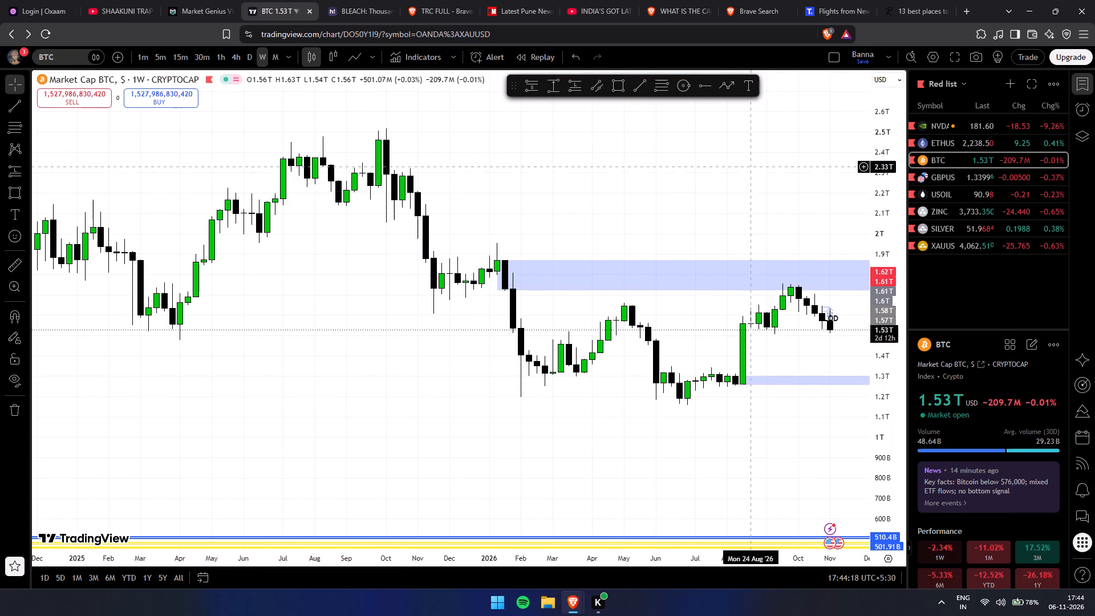
Examine the weekly BTC history back to early 2024, briefly checking the daily and monthly timeframes before returning to weekly.
drag(729, 195, 471, 183)
scroll(524, 180, down, 6)
drag(643, 363, 564, 339)
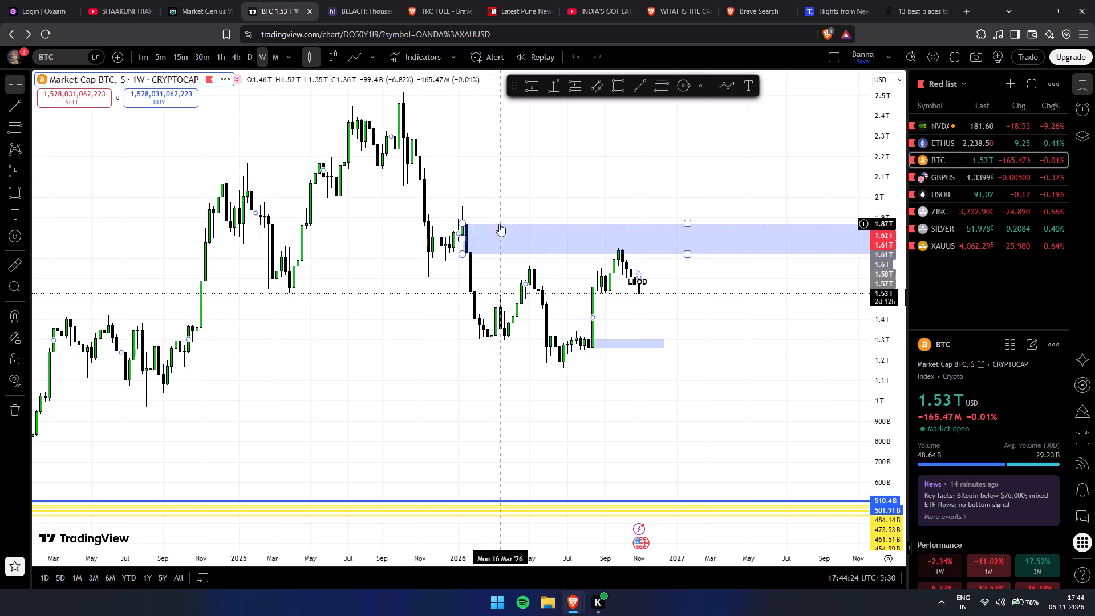
click(245, 58)
click(277, 54)
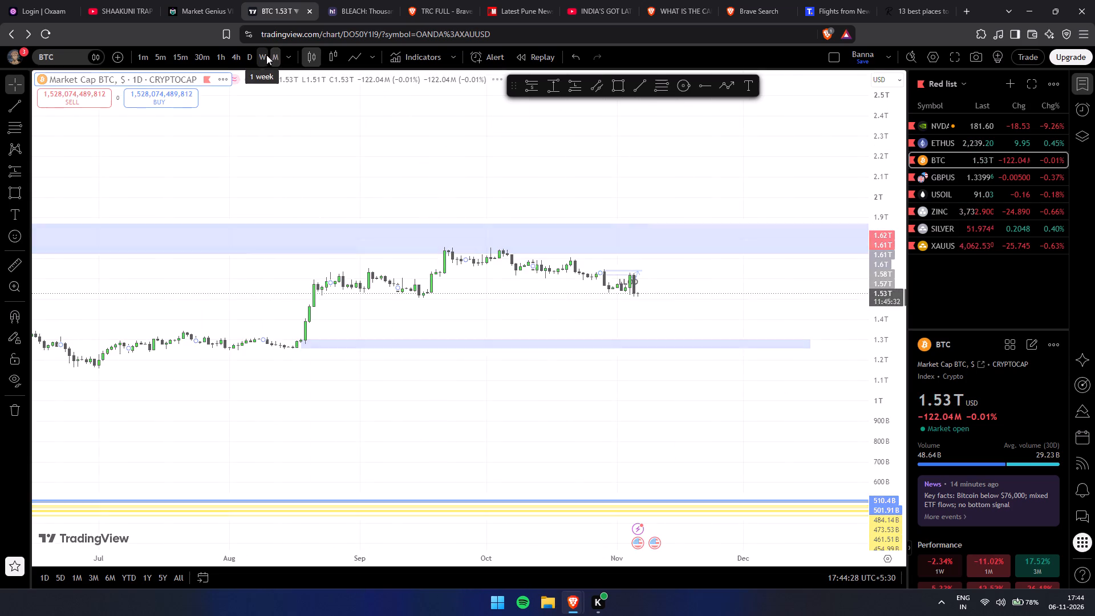
click(265, 55)
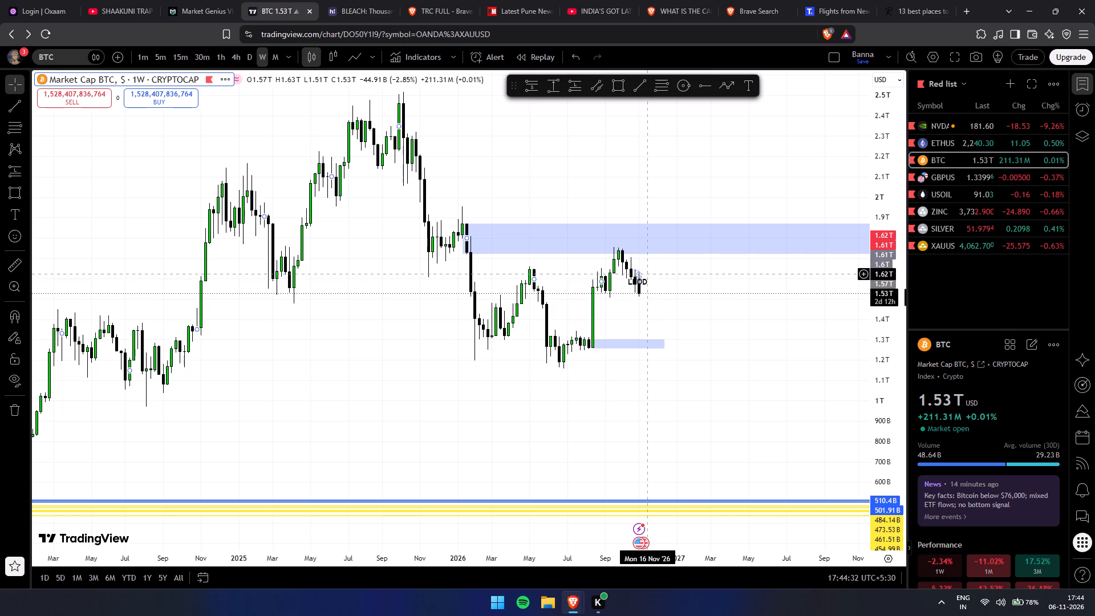
Examine the weekly BTC candles since August up close, between the large zone above 1.72T and the zone near 1.3T.
scroll(731, 292, up, 3)
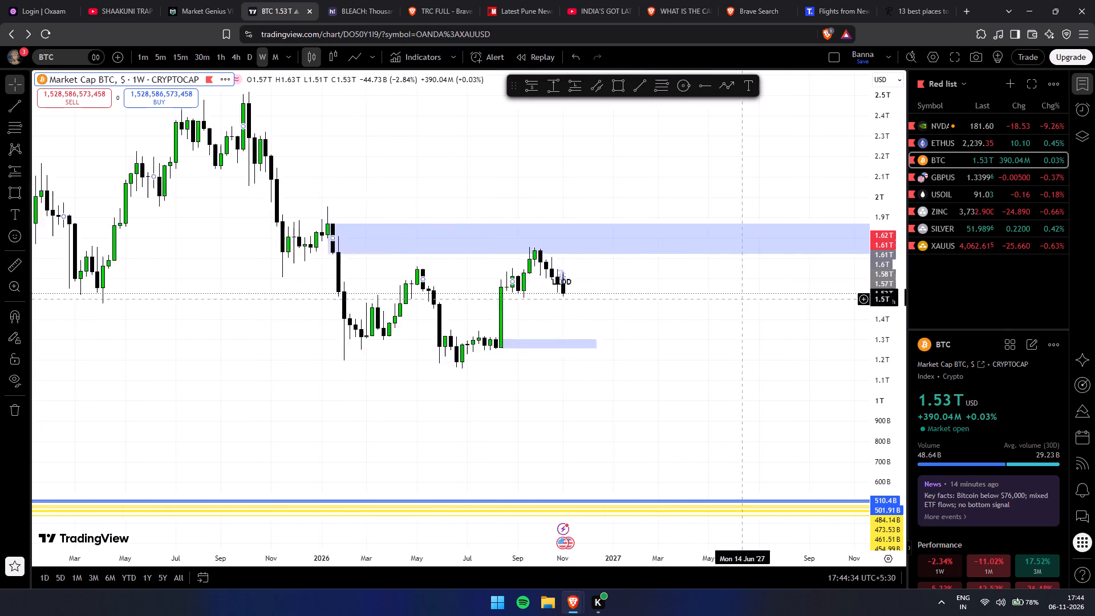
scroll(751, 303, up, 1)
drag(886, 383, 832, 185)
scroll(682, 396, up, 5)
drag(650, 387, 695, 387)
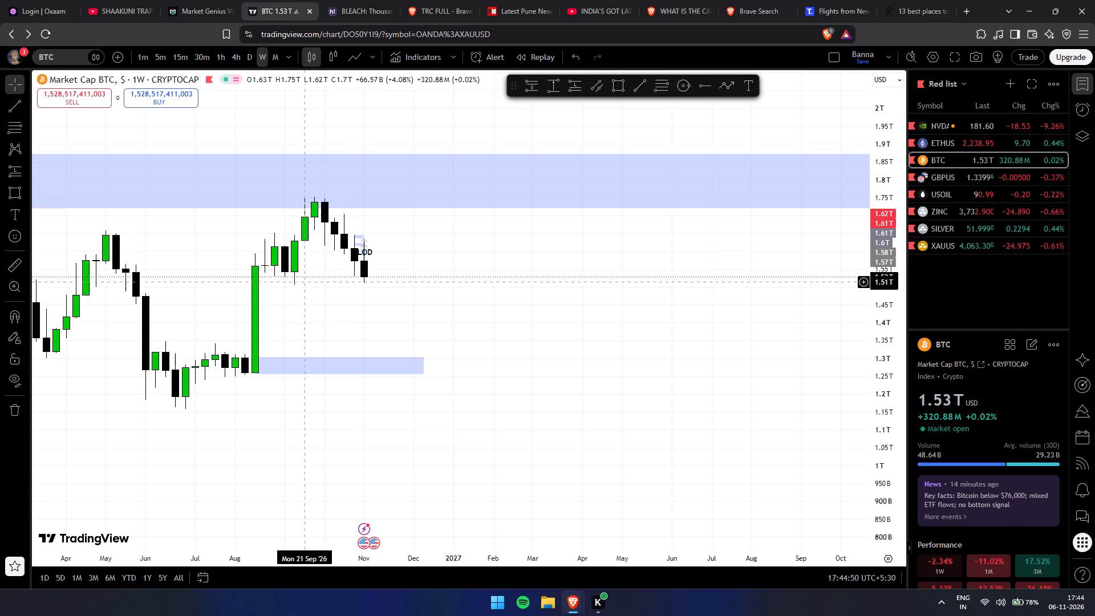
drag(881, 434, 791, 150)
scroll(635, 327, up, 6)
drag(413, 330, 808, 353)
scroll(555, 329, up, 5)
drag(439, 363, 796, 447)
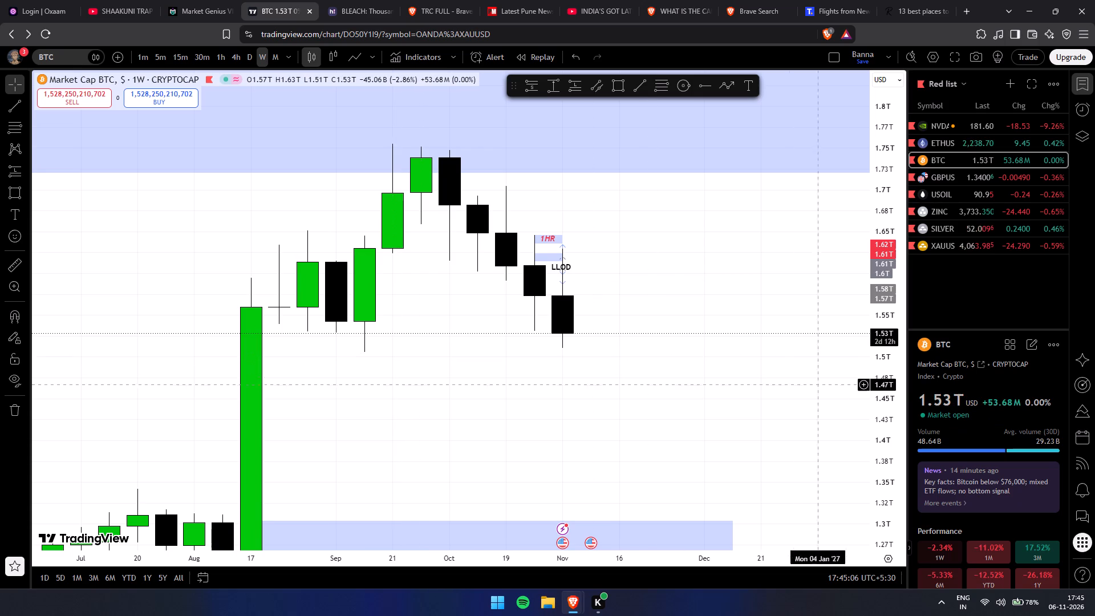
drag(869, 382, 851, 316)
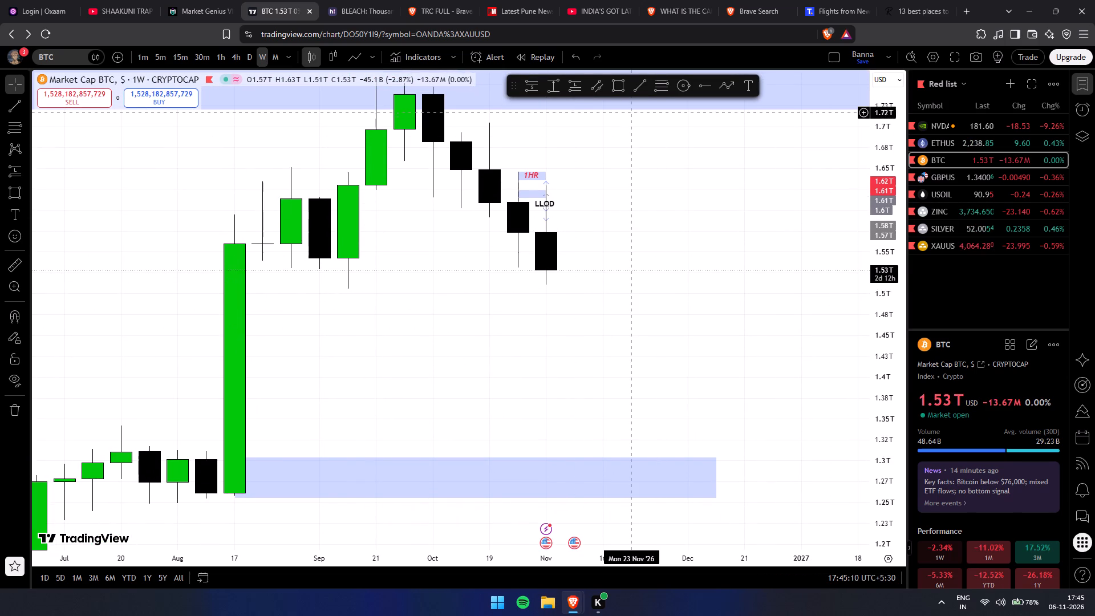
Switch the BTC chart to the daily timeframe and compare the mid-September lows with the latest November candles.
click(244, 66)
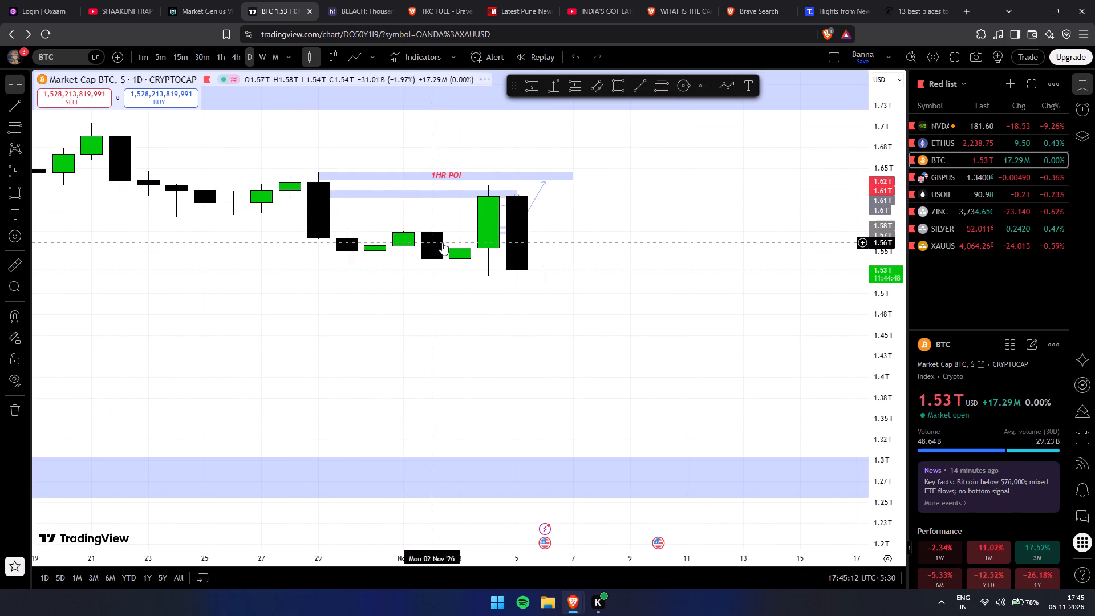
scroll(442, 242, down, 12)
drag(409, 271, 395, 270)
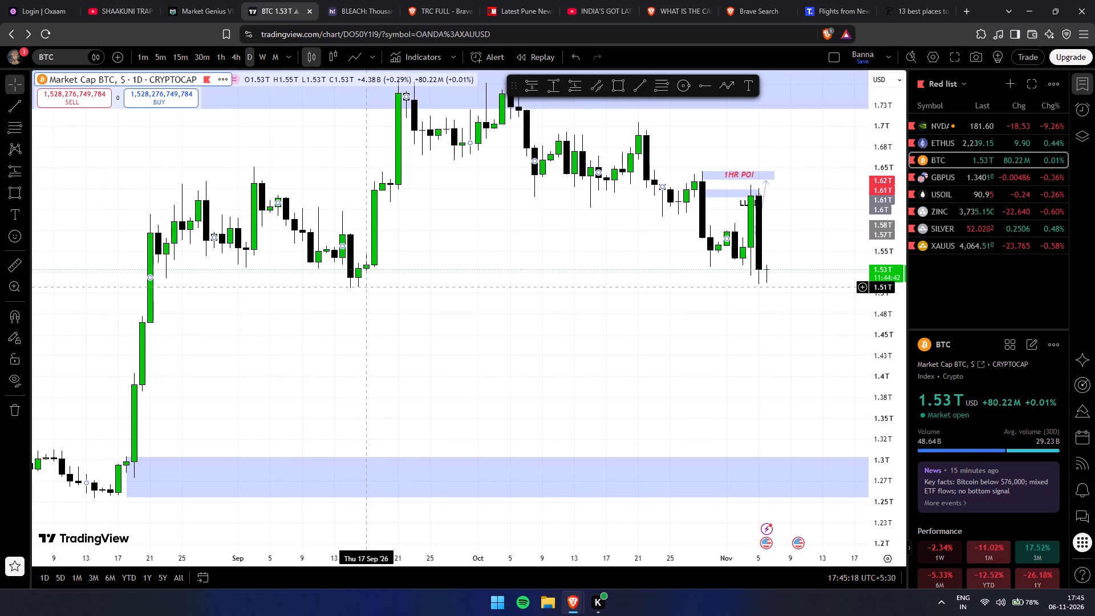
drag(895, 383, 839, 92)
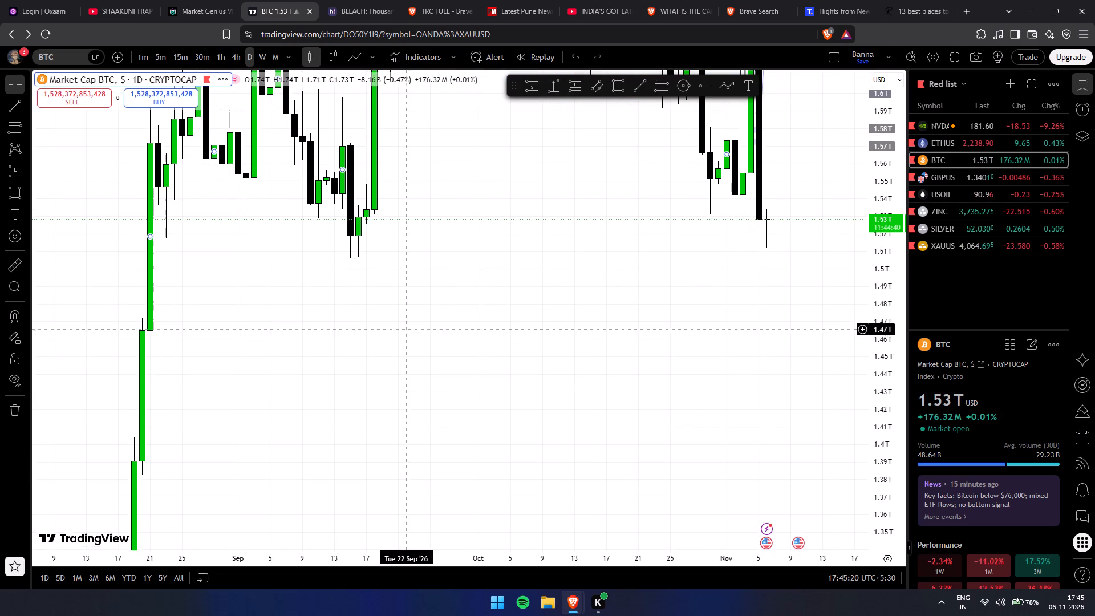
click(428, 257)
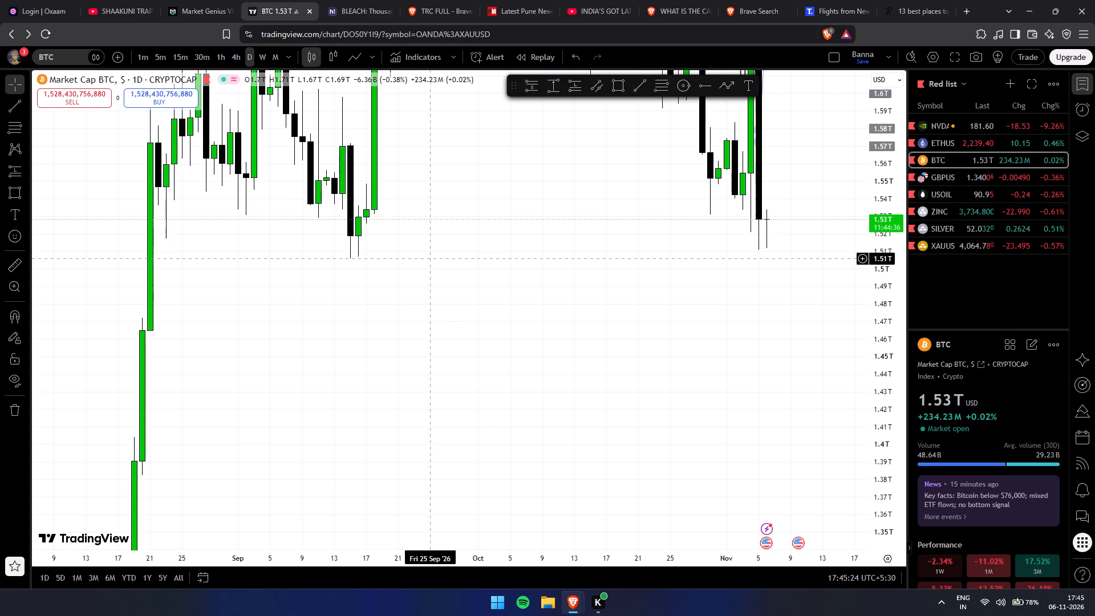
Draw a rectangle zone on the daily BTC chart from 15 Sep to 9 Nov '26, between about 1.58T and 1.51T.
scroll(452, 260, down, 4)
drag(515, 229, 283, 324)
drag(887, 202, 903, 378)
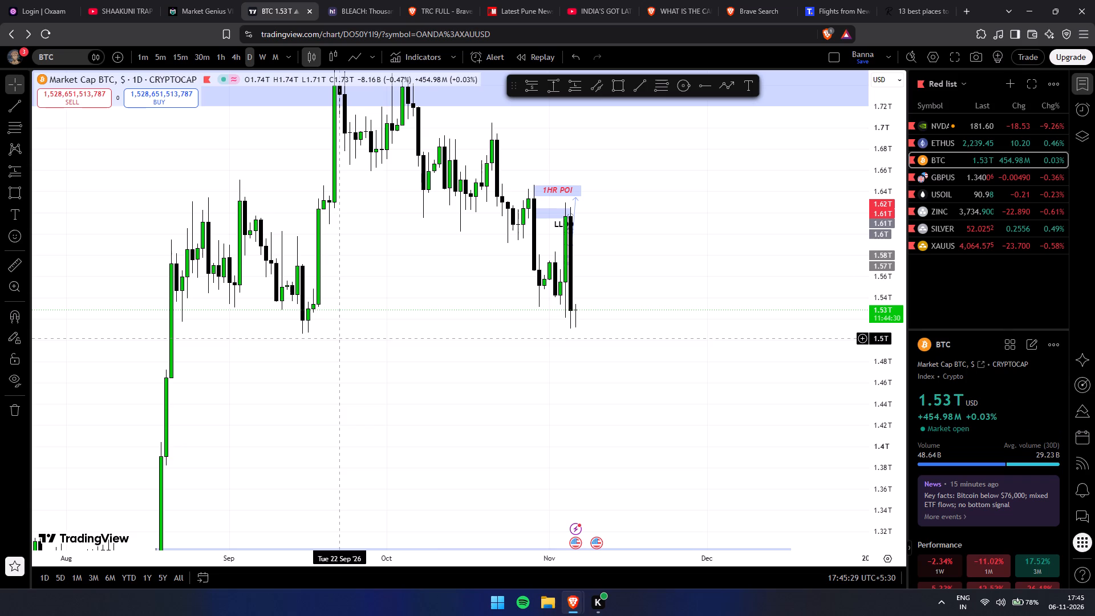
click(615, 83)
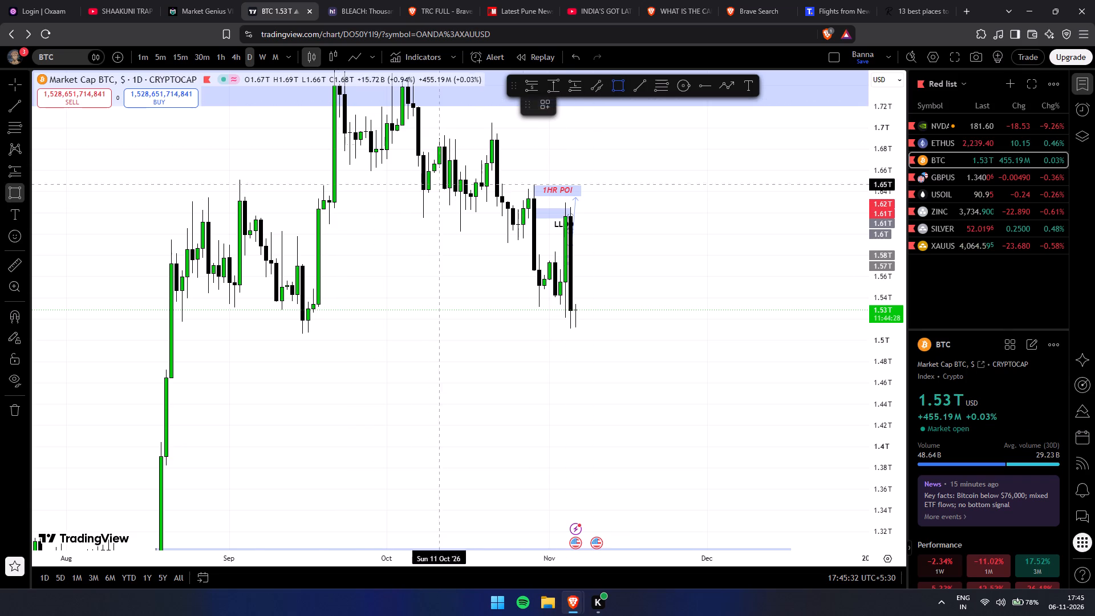
click(301, 260)
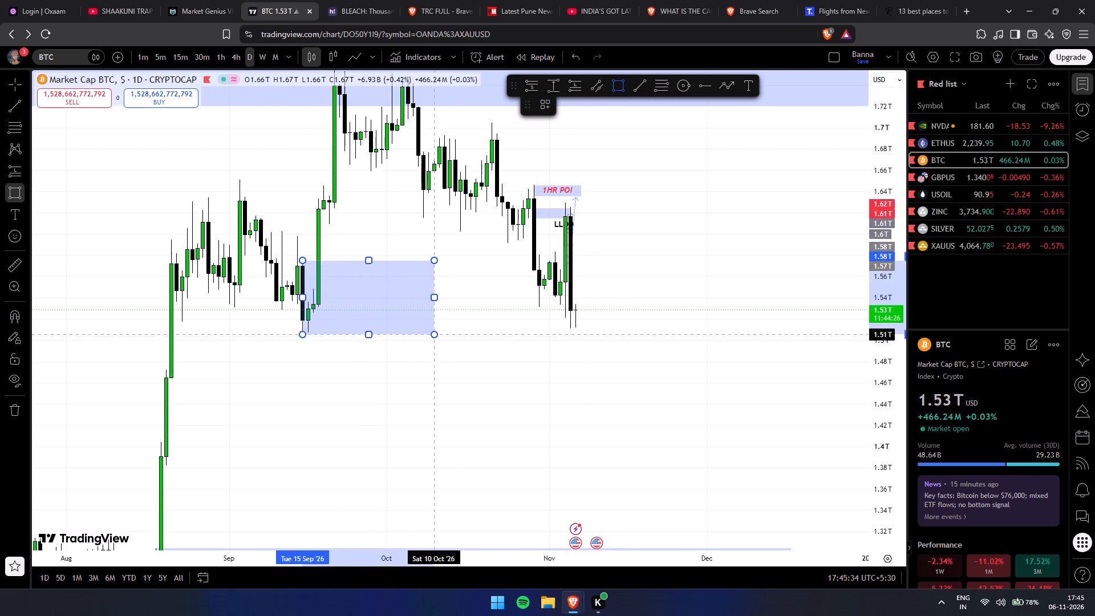
click(590, 333)
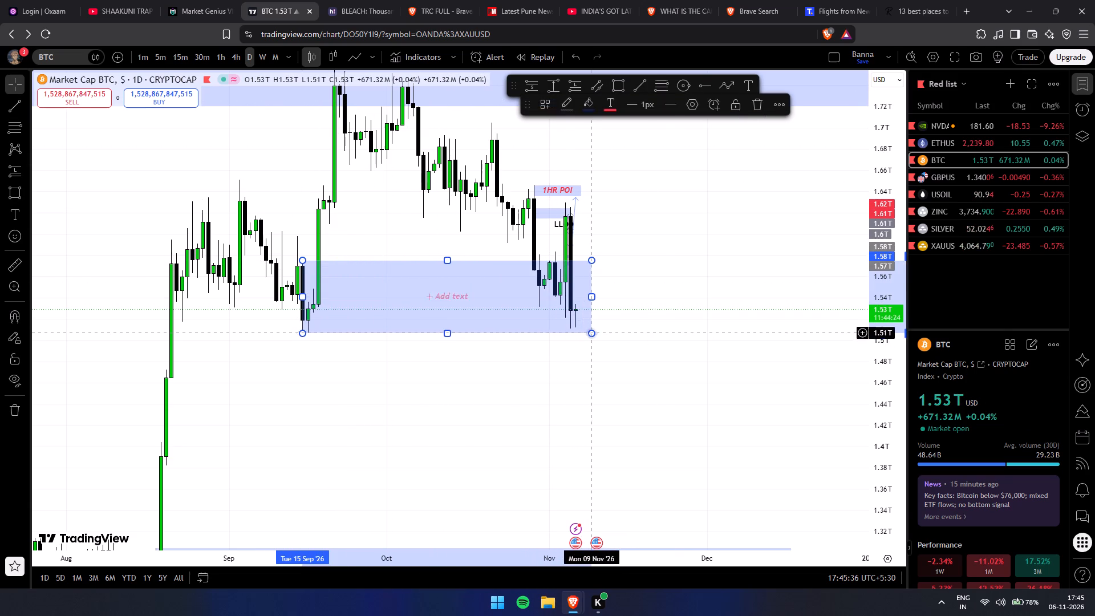
click(669, 317)
Examine the daily BTC candles around the new 1.51–1.58T zone against the large upper zone and the lower zone near 1.3T.
drag(650, 317, 617, 332)
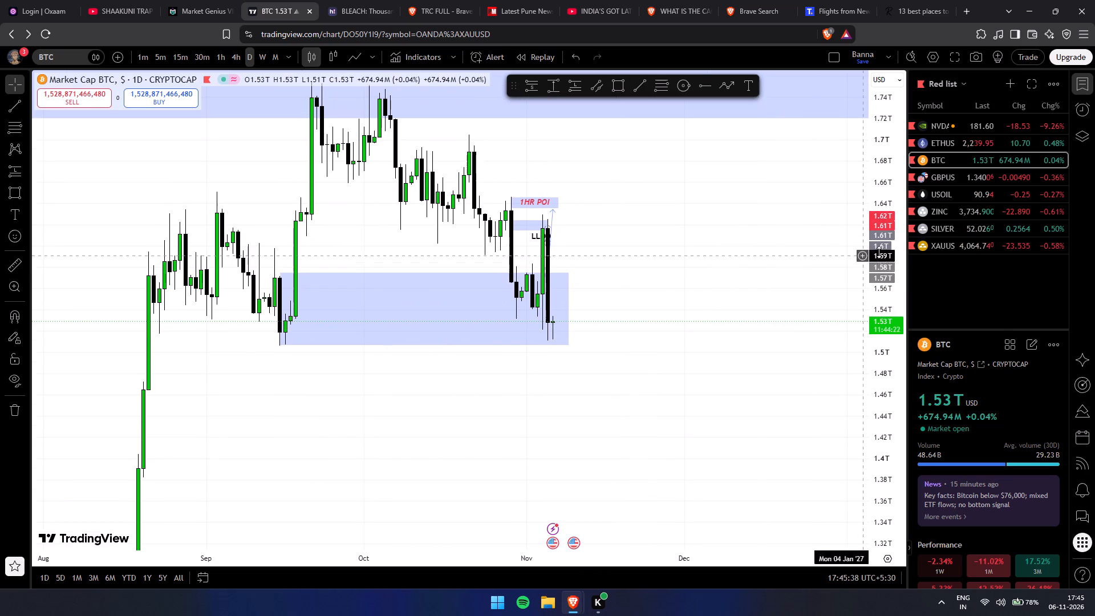
drag(882, 253, 886, 452)
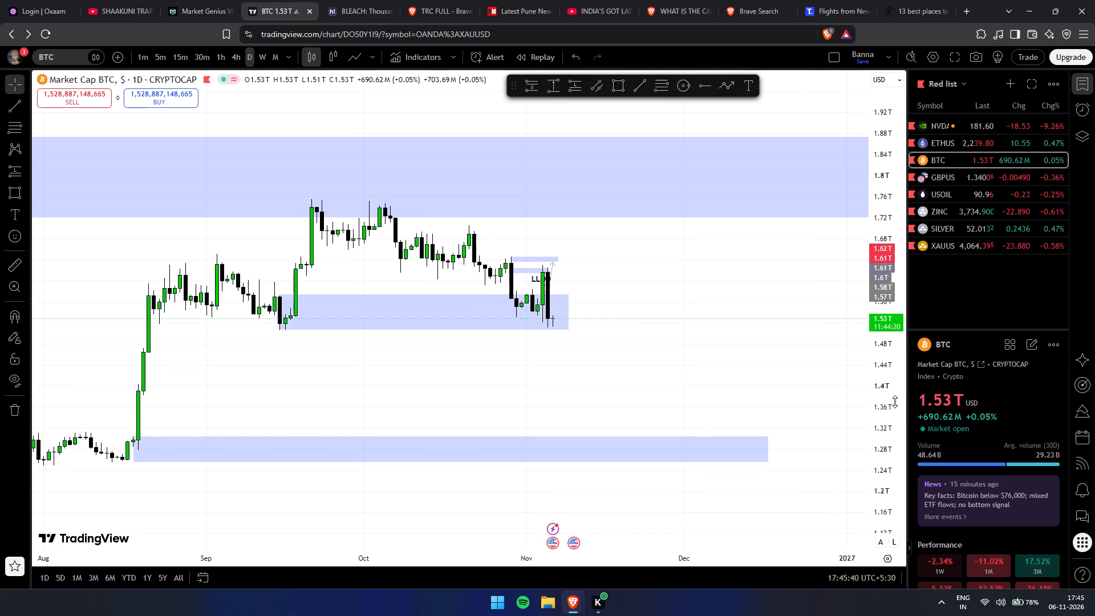
drag(895, 402, 856, 312)
scroll(721, 370, up, 4)
drag(636, 394, 691, 388)
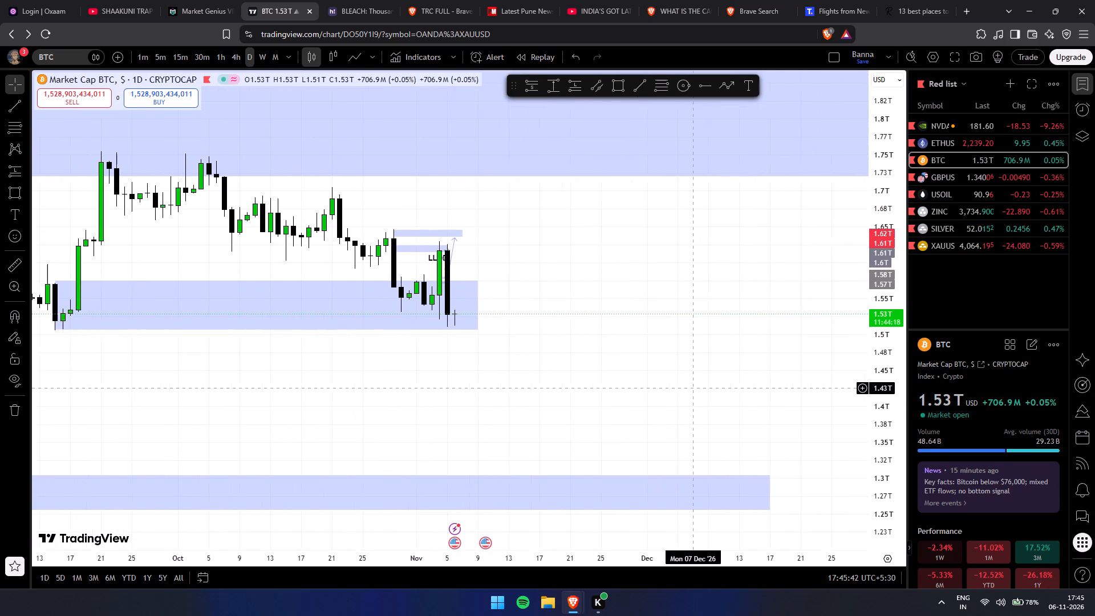
drag(691, 388, 703, 390)
drag(871, 264, 873, 443)
scroll(665, 315, down, 3)
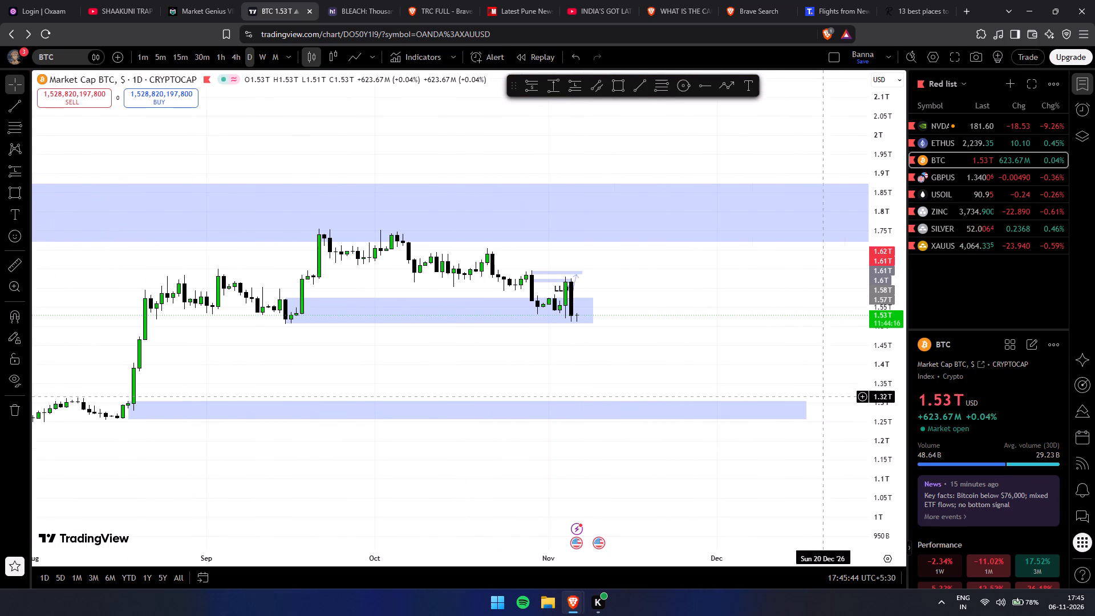
drag(874, 390, 878, 304)
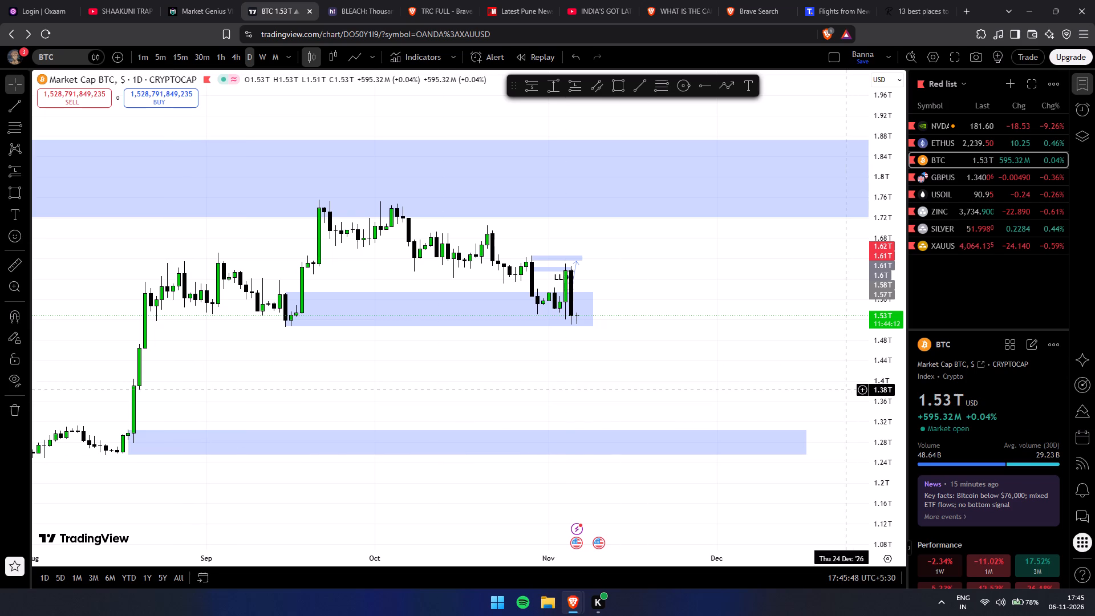
drag(871, 392, 785, 220)
scroll(718, 298, up, 2)
drag(609, 416, 616, 411)
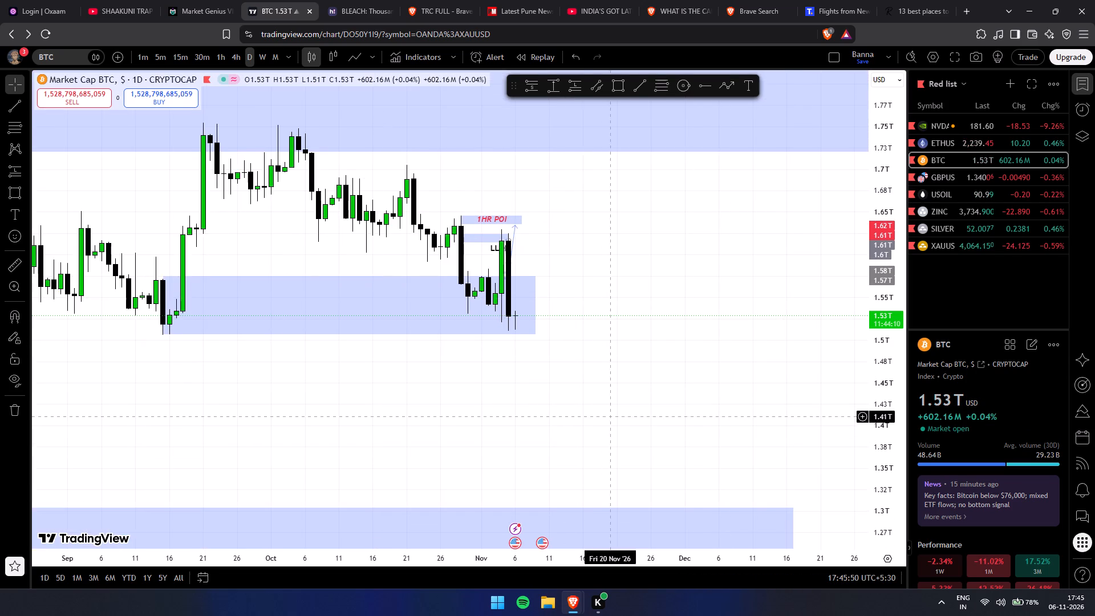
drag(616, 411, 636, 380)
Switch the BTC chart to the 4-hour timeframe and examine the latest November candles at the small zone inside the new rectangle.
click(238, 60)
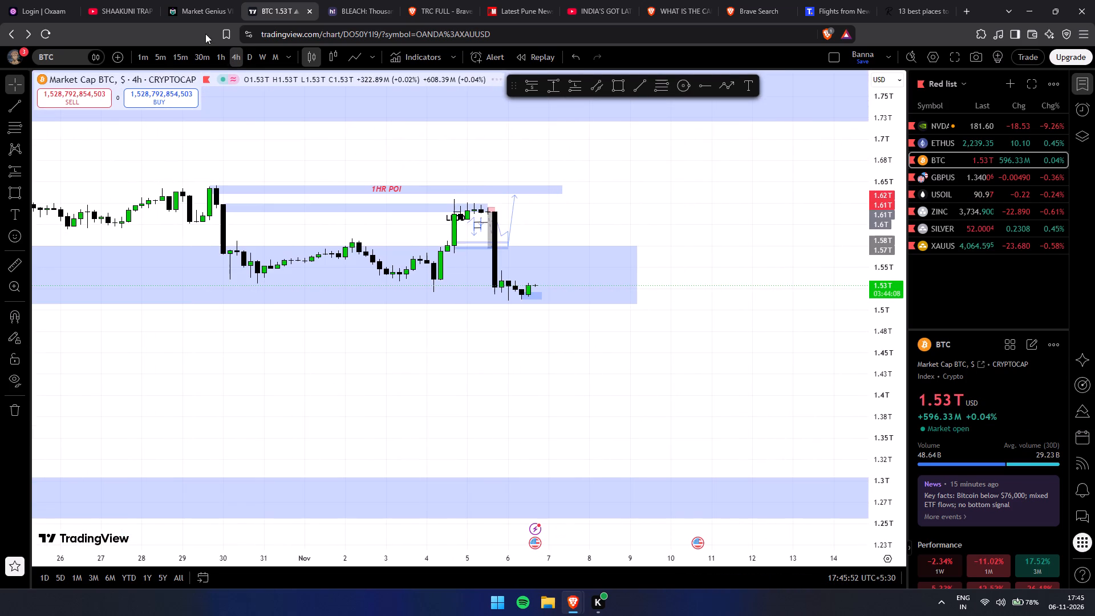
drag(891, 412, 846, 275)
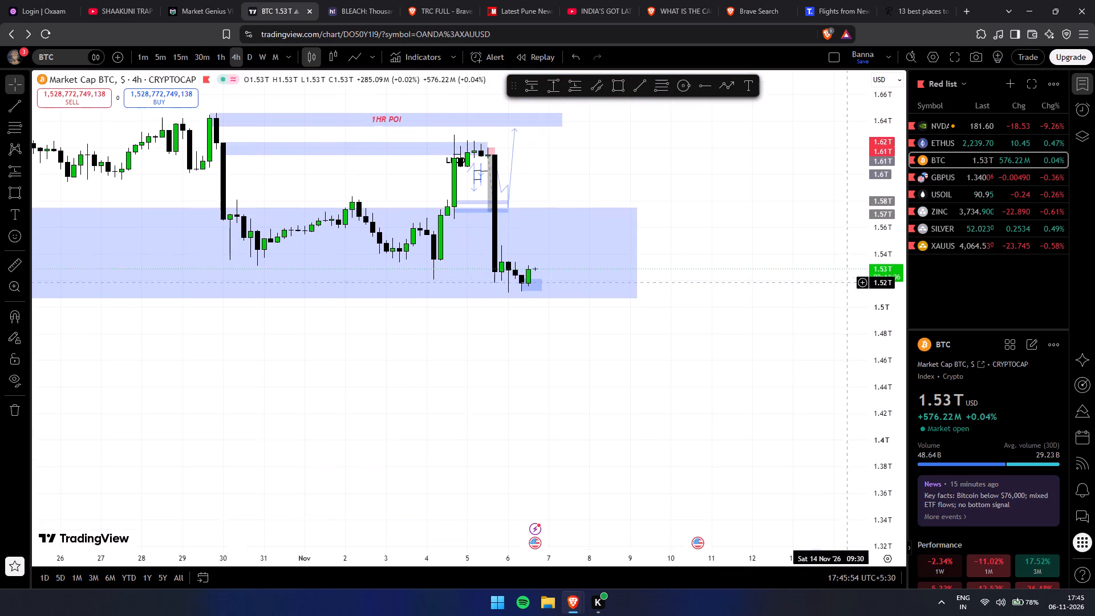
drag(846, 275, 830, 246)
scroll(638, 392, up, 3)
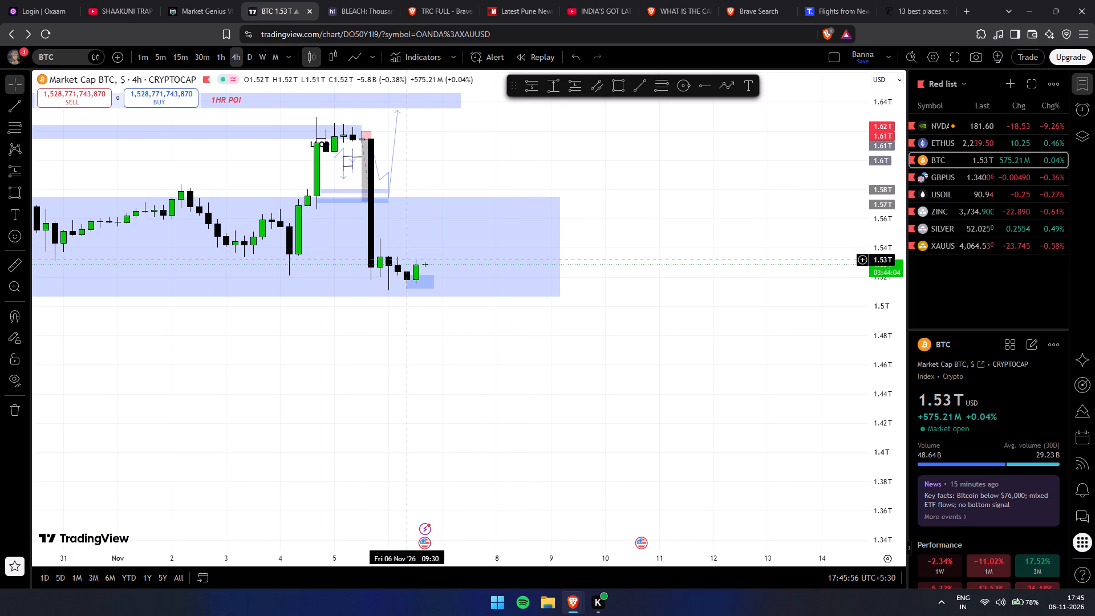
drag(890, 388, 794, 51)
scroll(667, 313, up, 4)
drag(544, 326, 602, 327)
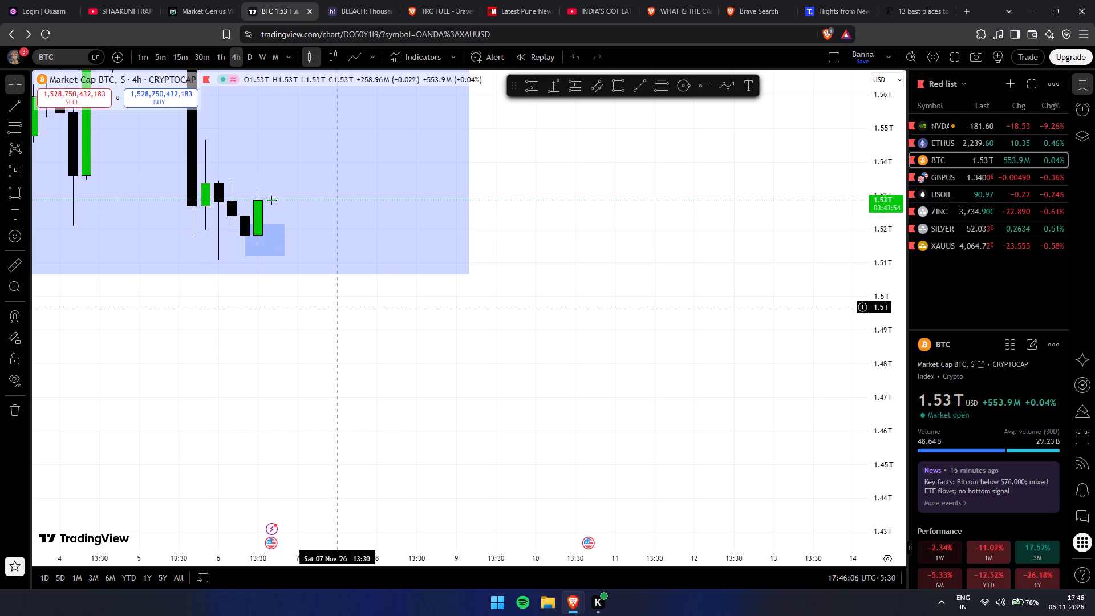
scroll(267, 271, down, 1)
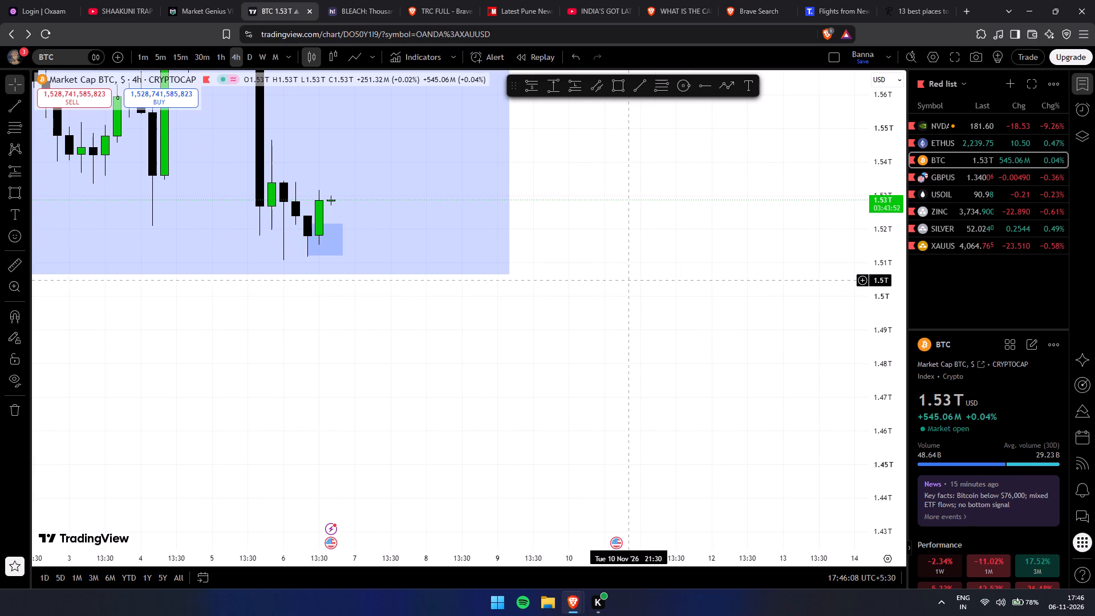
scroll(394, 269, down, 1)
Switch the BTC chart to the 1-hour timeframe and examine the 5–6 November drop and the candles around the small zone near 1.52T.
click(217, 52)
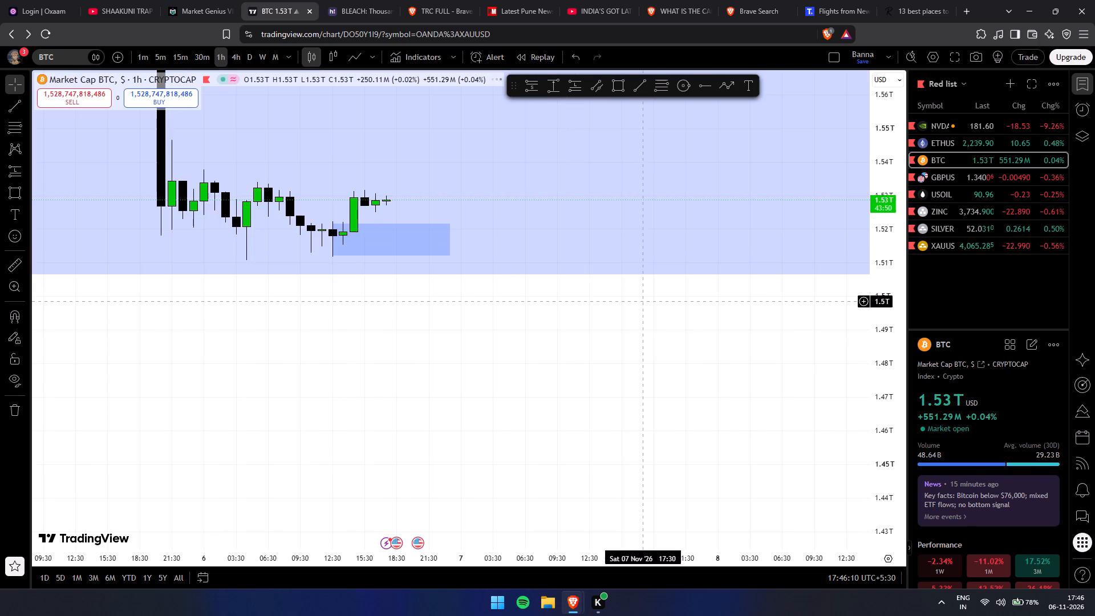
scroll(540, 354, down, 4)
drag(501, 363, 372, 392)
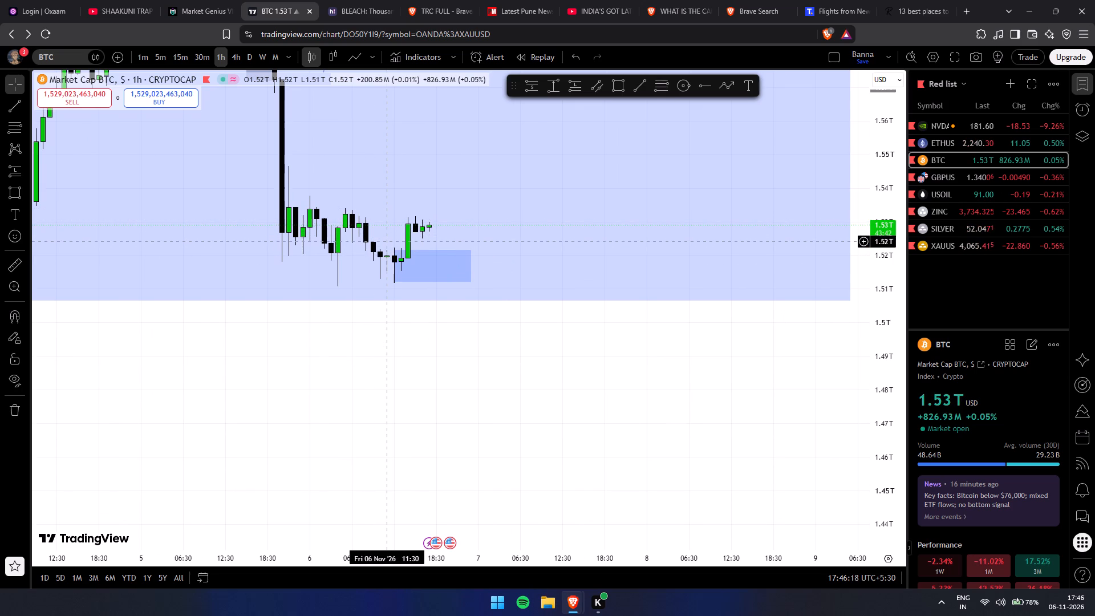
scroll(334, 204, down, 4)
drag(749, 381, 710, 394)
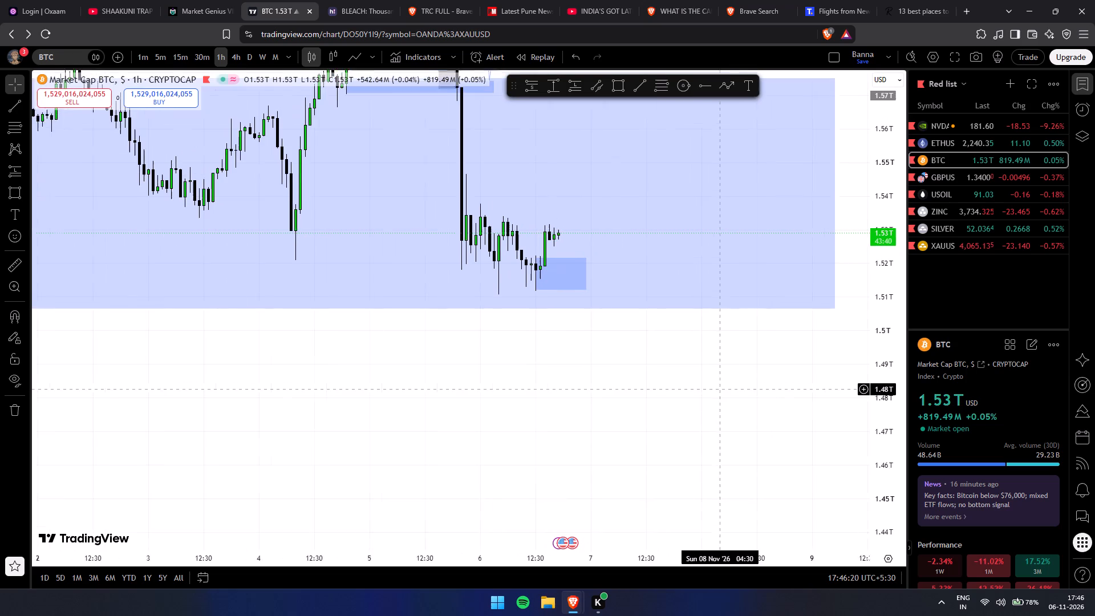
drag(710, 394, 689, 410)
drag(909, 392, 866, 294)
drag(861, 380, 849, 352)
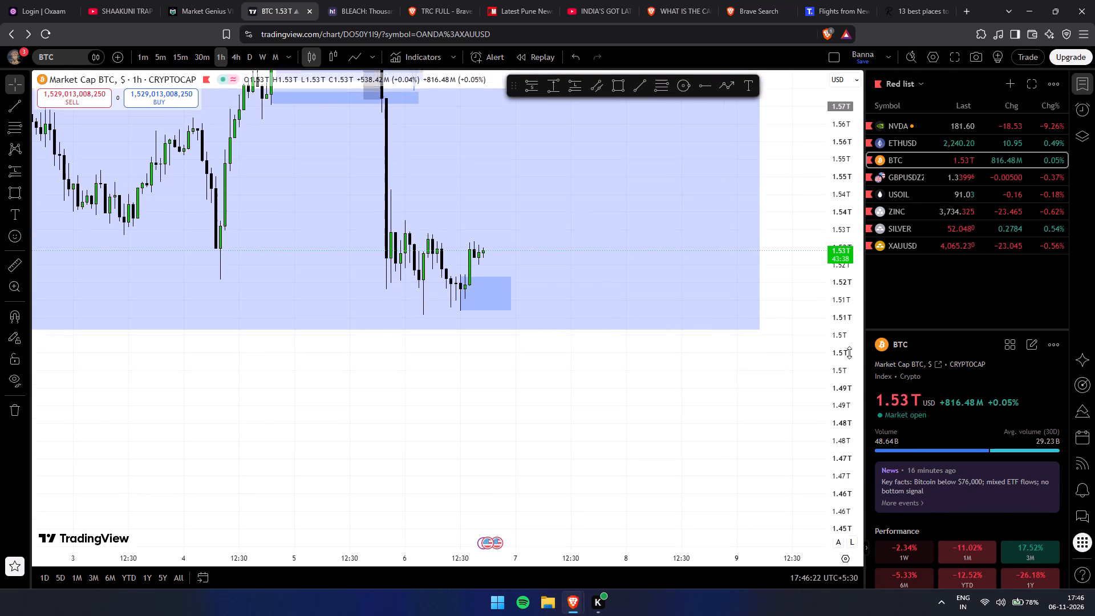
drag(849, 352, 829, 307)
scroll(809, 383, up, 4)
drag(671, 473, 716, 481)
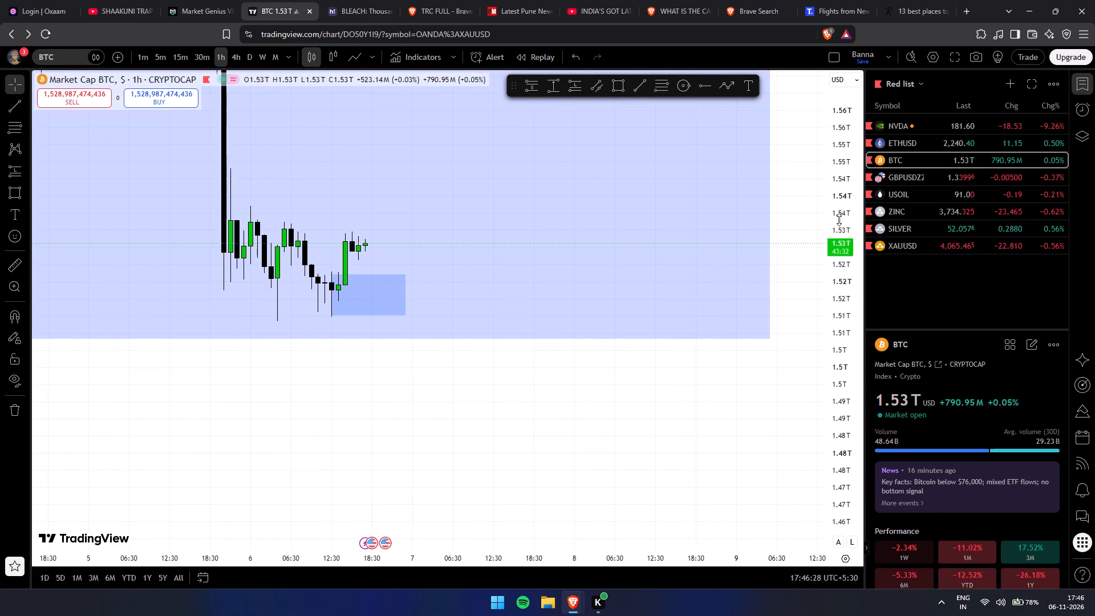
drag(839, 220, 823, 419)
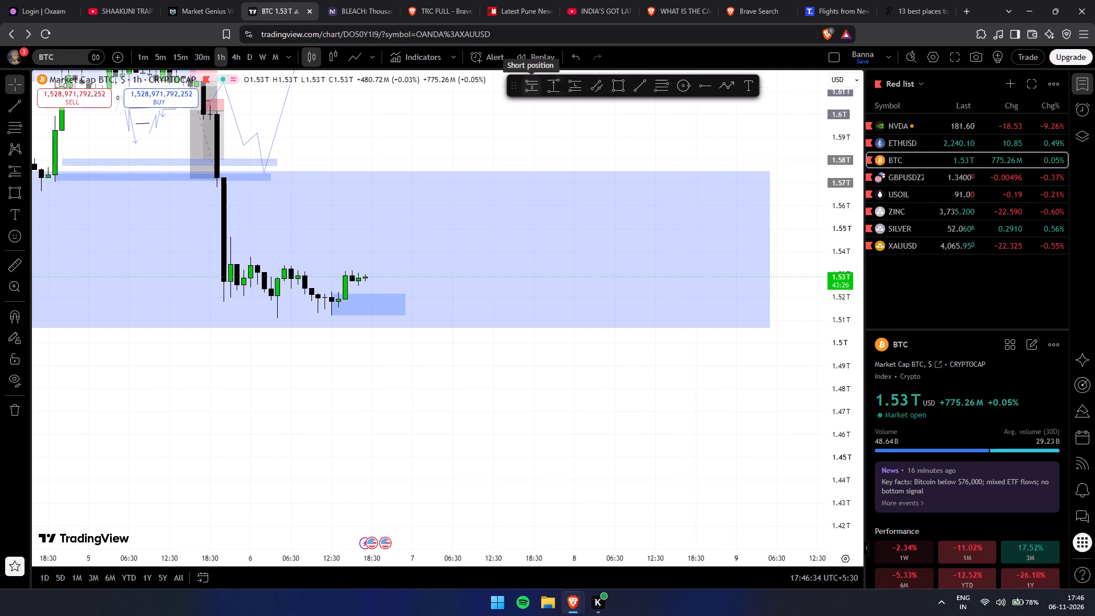
Place a short position on the 1-hour BTC chart with entry near 1.55T and stop at the daily zone's top, about 1.57T.
click(529, 83)
click(352, 237)
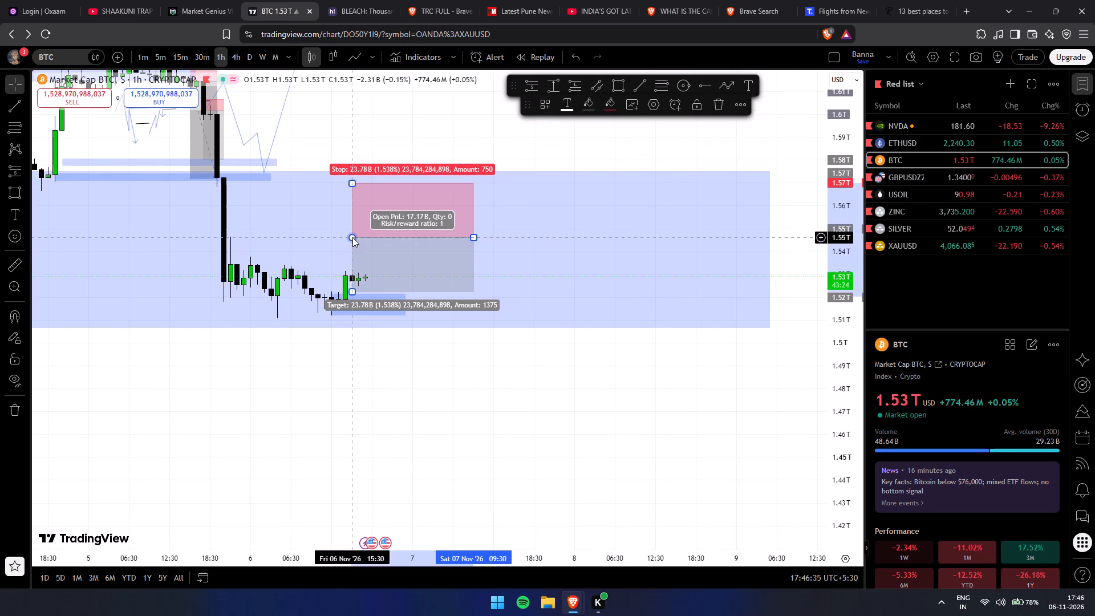
drag(355, 182, 354, 172)
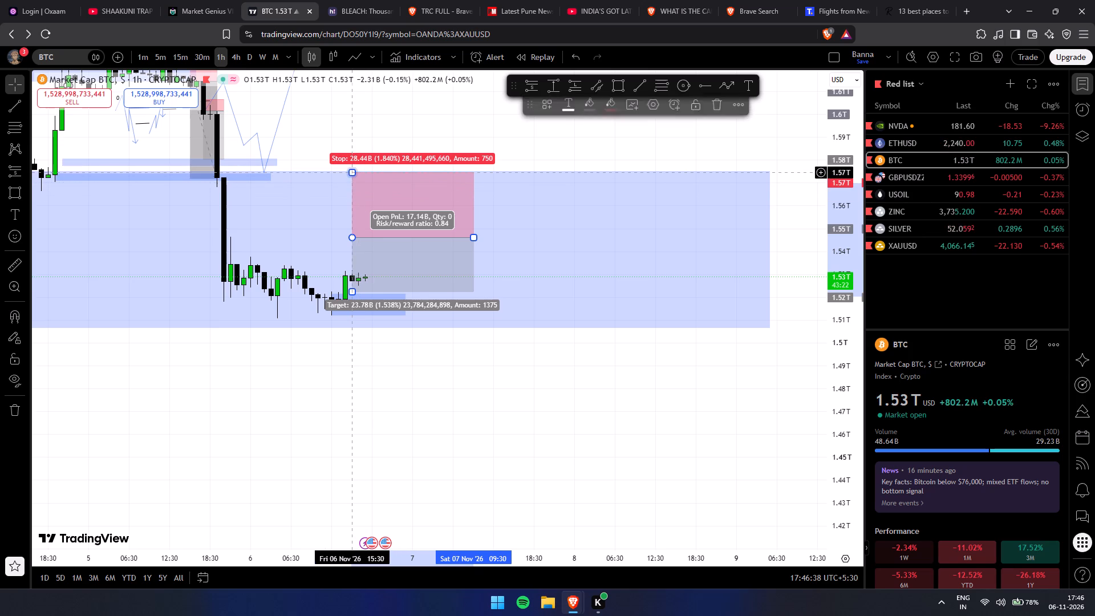
Extend the BTC short position's target down to about 1.31T, just above the lower zone.
scroll(429, 381, down, 8)
drag(849, 254, 823, 463)
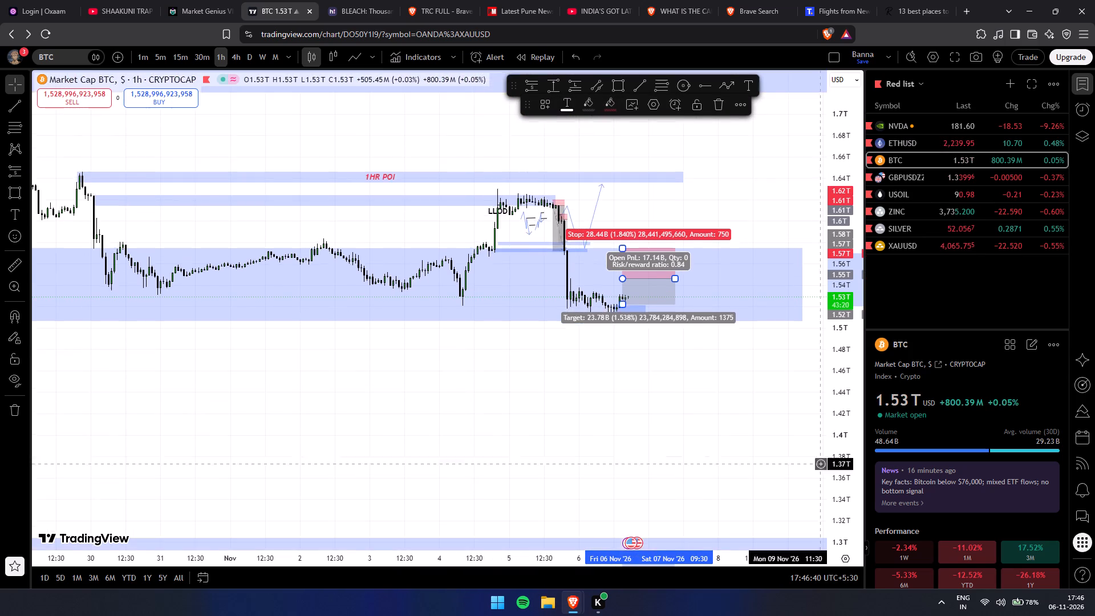
scroll(608, 412, down, 10)
drag(595, 411, 470, 333)
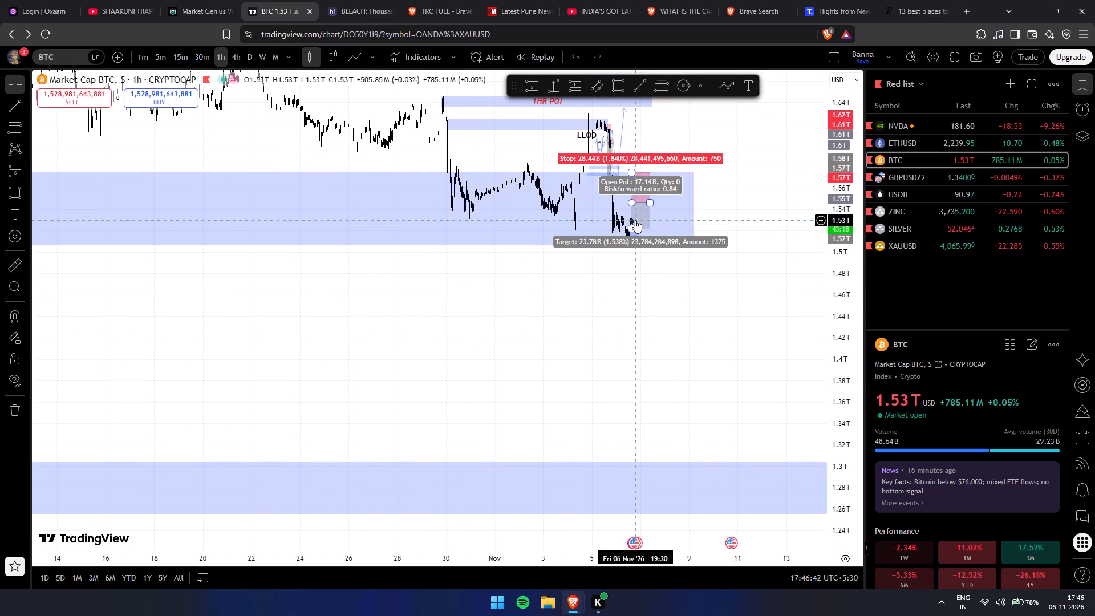
drag(634, 226, 677, 468)
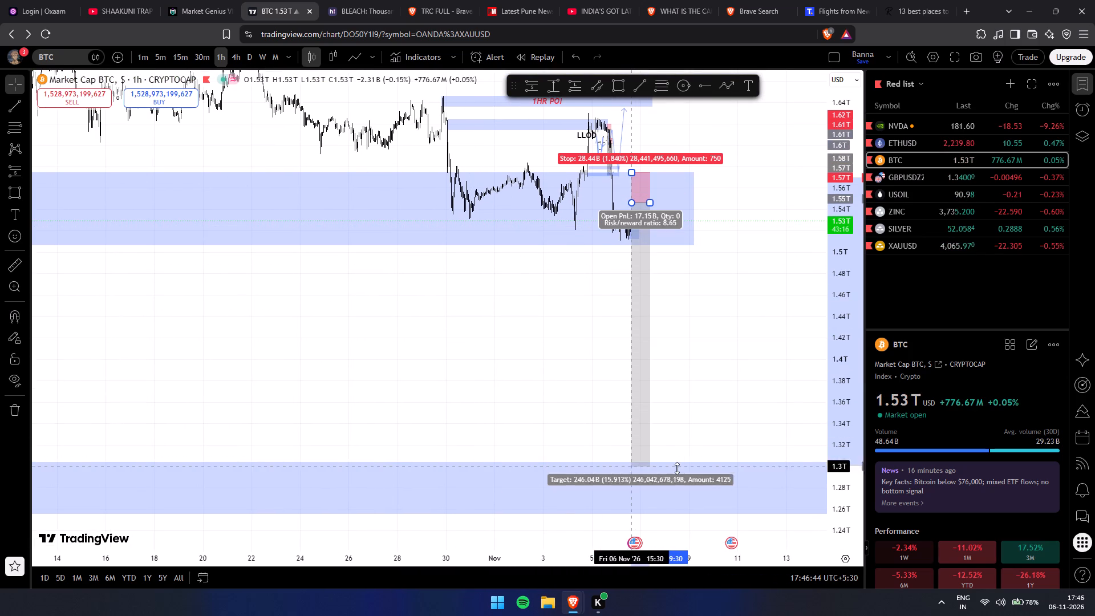
drag(677, 468, 675, 459)
Move the short position's entry edge back to 5 Nov 19:30, at the foot of the drop, near 1.55T.
drag(505, 372, 510, 372)
scroll(528, 371, up, 5)
scroll(428, 369, up, 6)
drag(303, 347, 477, 341)
click(575, 55)
click(559, 277)
drag(478, 313, 661, 315)
drag(447, 201, 421, 197)
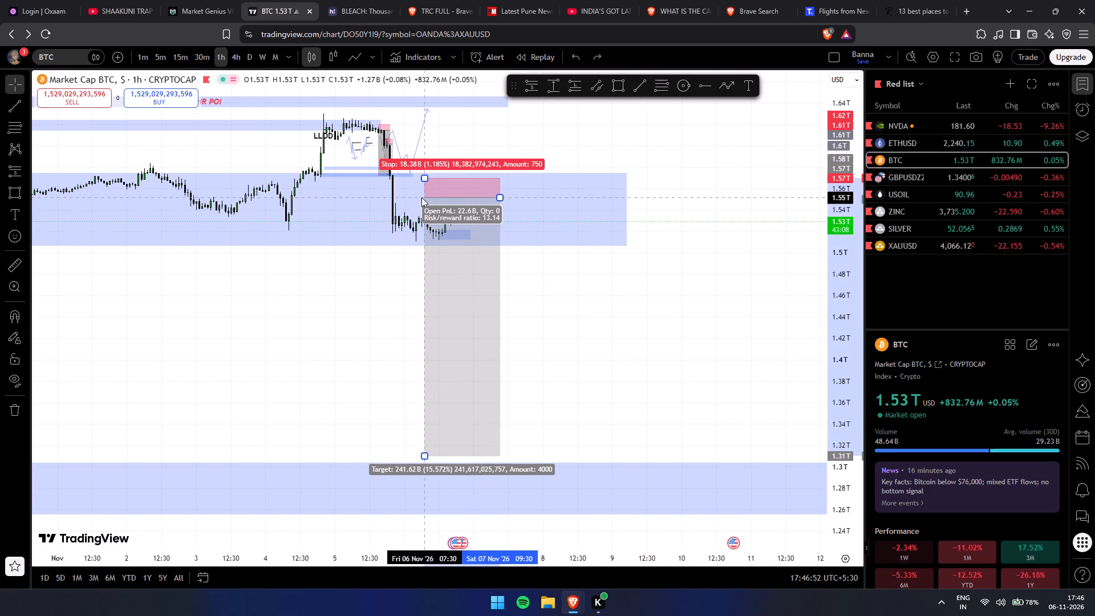
drag(421, 197, 387, 203)
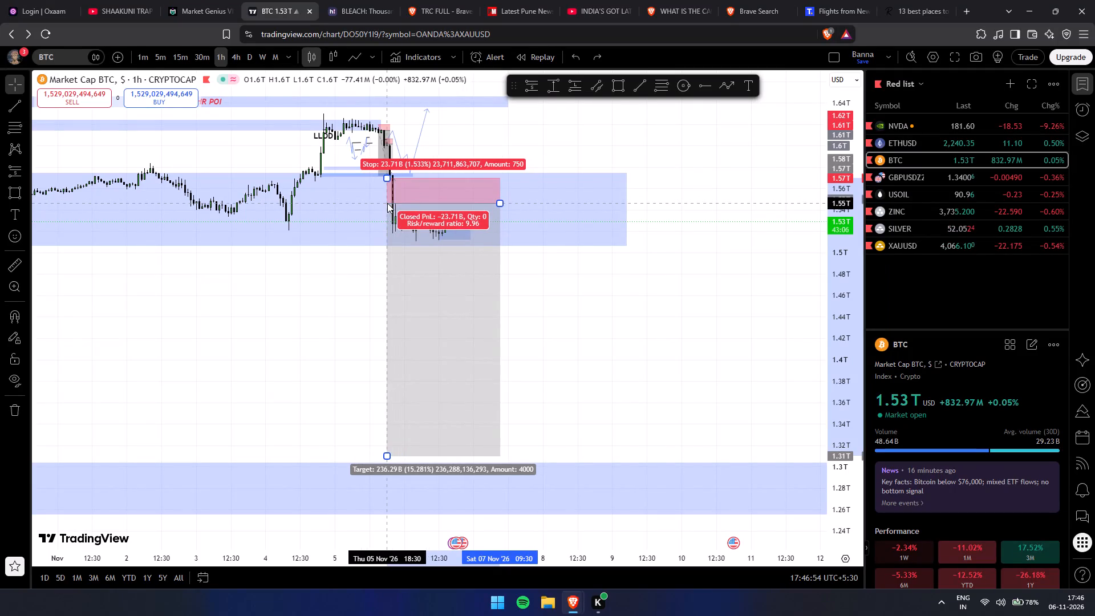
drag(387, 203, 388, 202)
click(701, 321)
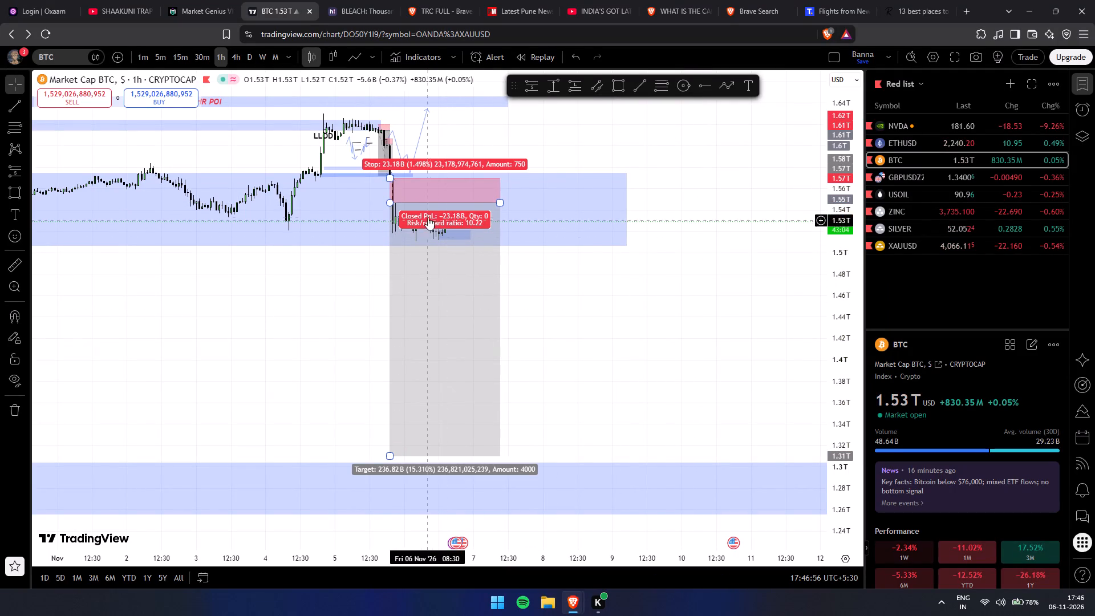
Raise the short position's stop to the top edge of the daily zone, about 1.57T.
click(392, 176)
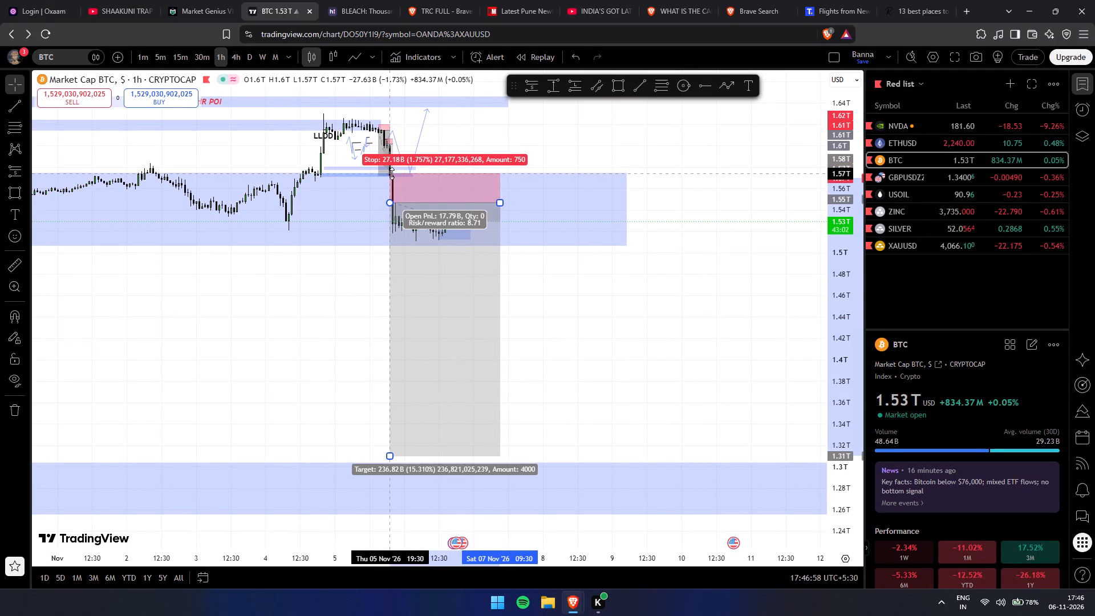
click(701, 310)
Examine the 1-hour BTC candles inside the short position and around the small zone near 1.52T.
drag(830, 378, 792, 233)
scroll(687, 354, up, 6)
drag(493, 359, 770, 365)
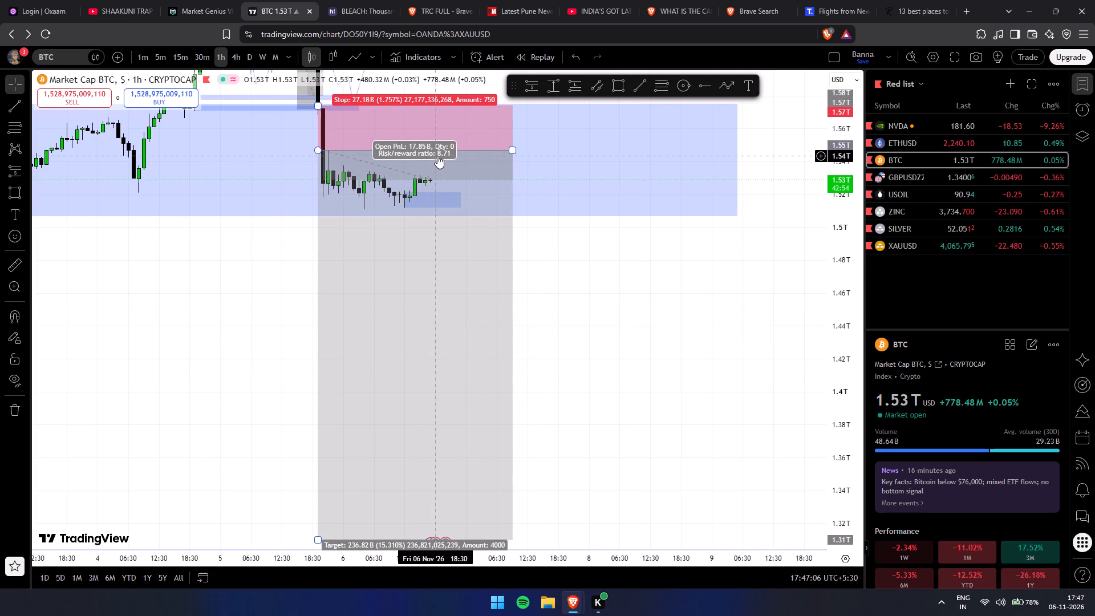
drag(849, 372, 821, 156)
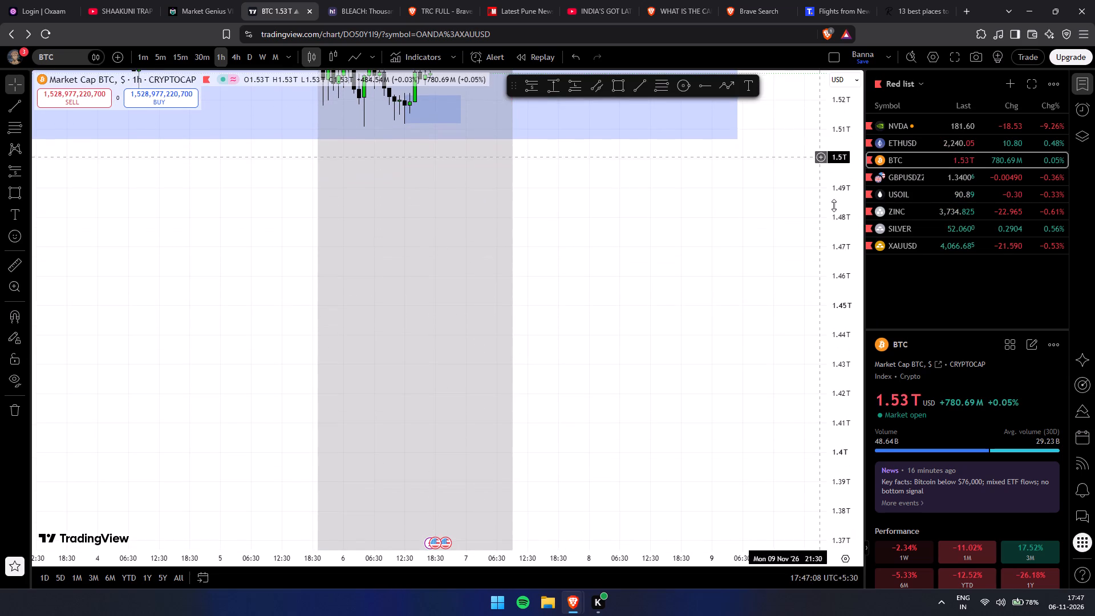
drag(723, 274, 844, 485)
scroll(788, 388, up, 5)
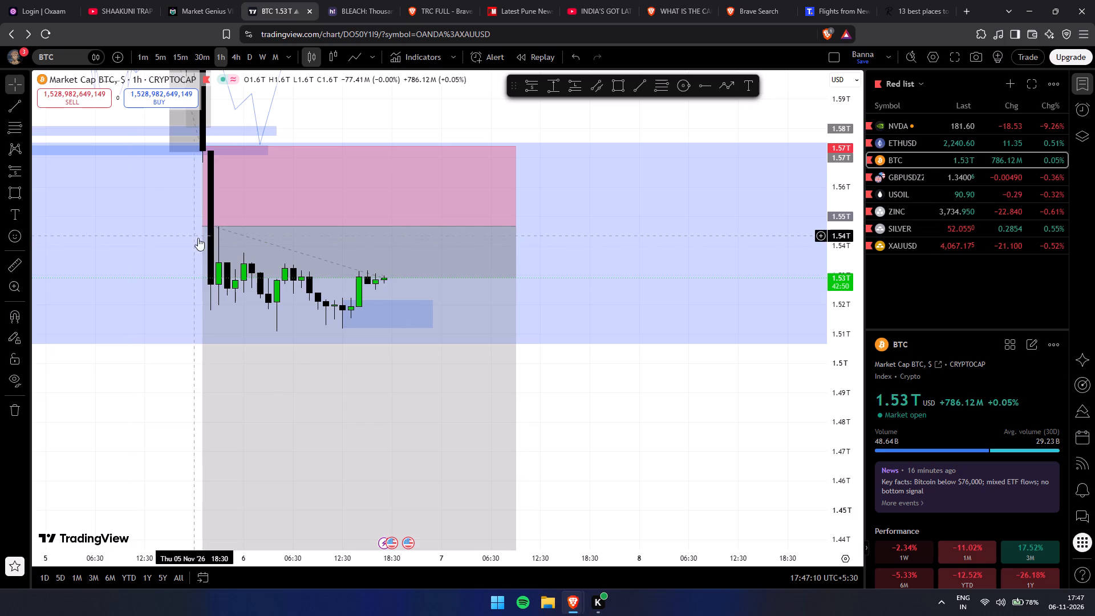
drag(117, 386, 203, 377)
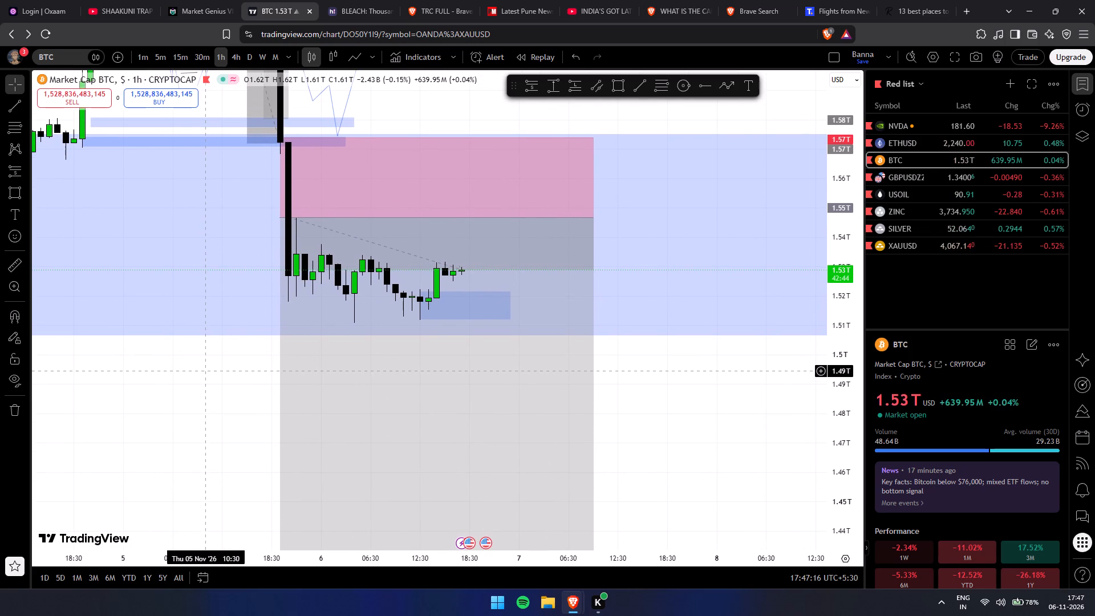
Cycle through the Red list watchlist symbols to the GBPUSDZ2026 chart.
key(space)
key(space)
key(space)
key(space)
key(space)
key(space)
key(space)
key(space)
key(space)
key(space)
key(space)
key(space)
key(space)
key(space)
key(space)
key(space)
key(space)
key(space)
key(space)
key(space)
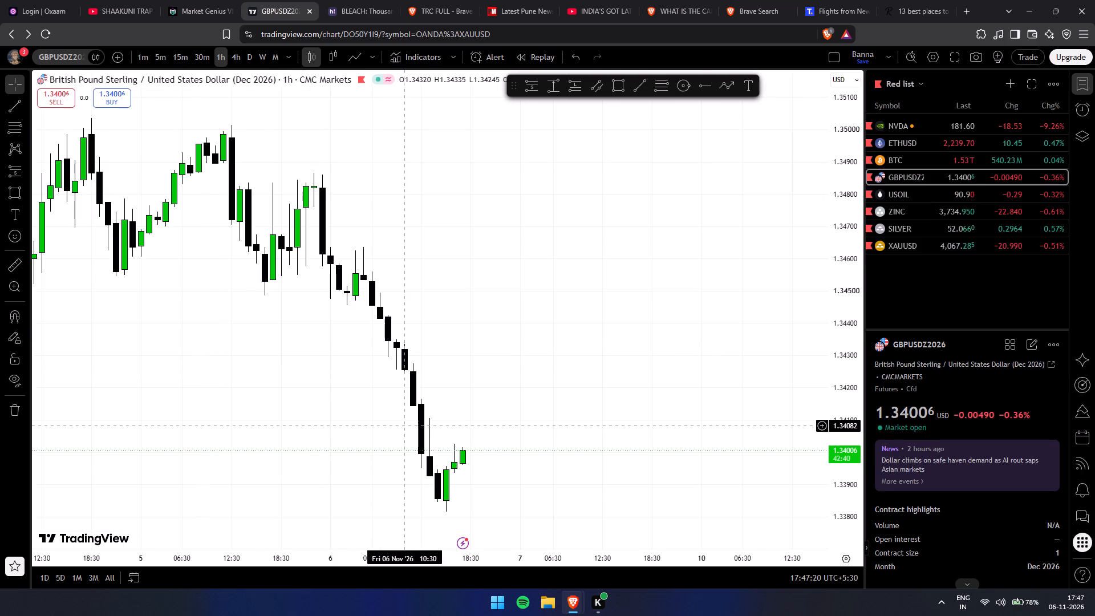
Examine the 1-hour GBPUSD candles for early November, including the 6 November decline.
drag(407, 425, 483, 428)
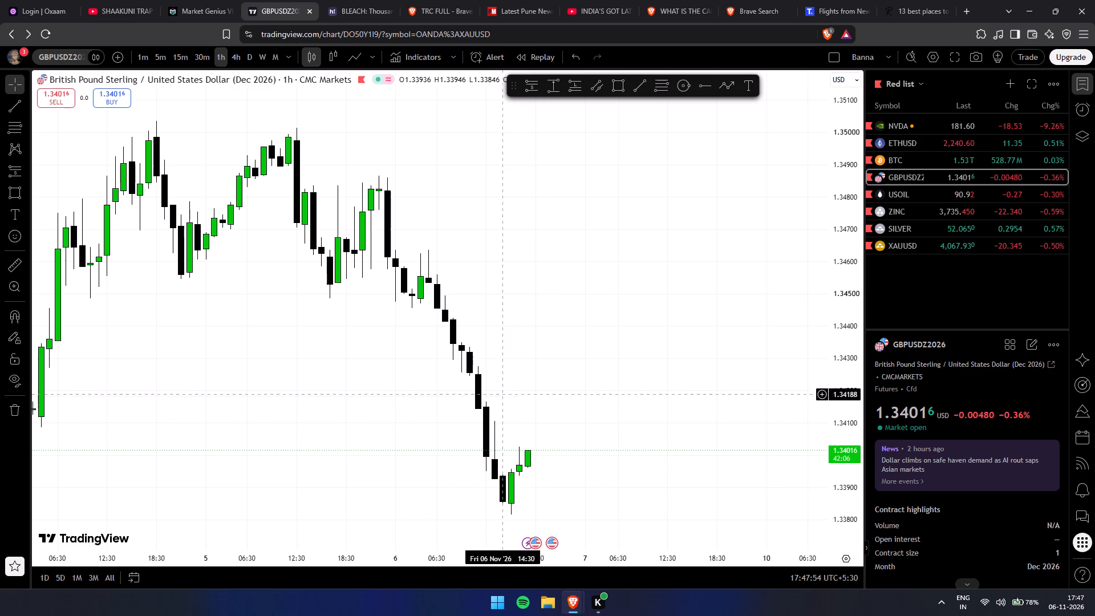
drag(842, 303, 847, 467)
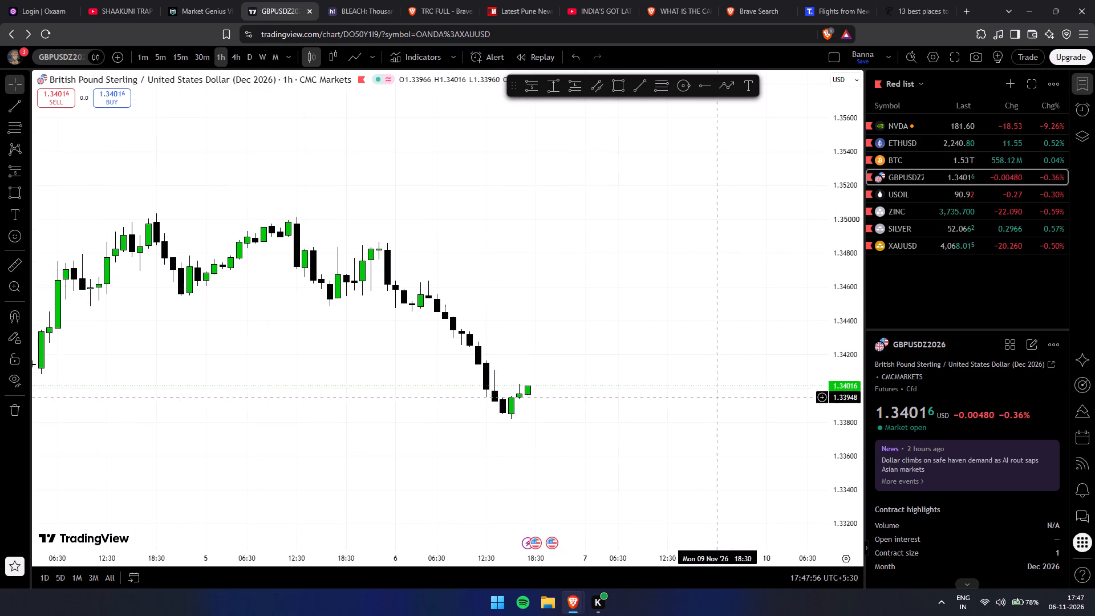
scroll(713, 395, down, 5)
drag(711, 393, 635, 334)
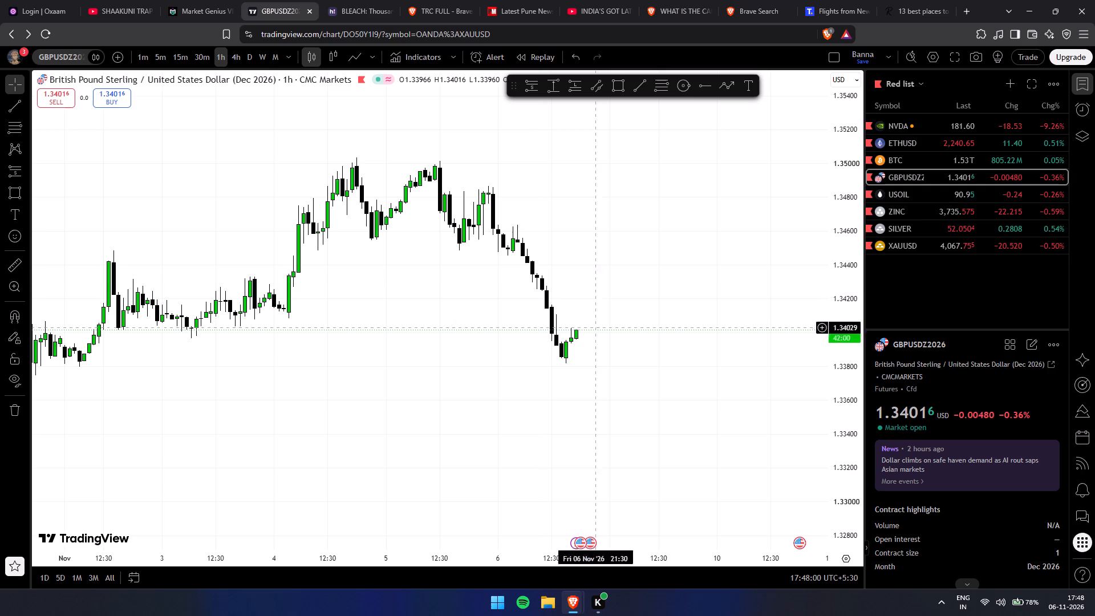
drag(853, 427, 819, 354)
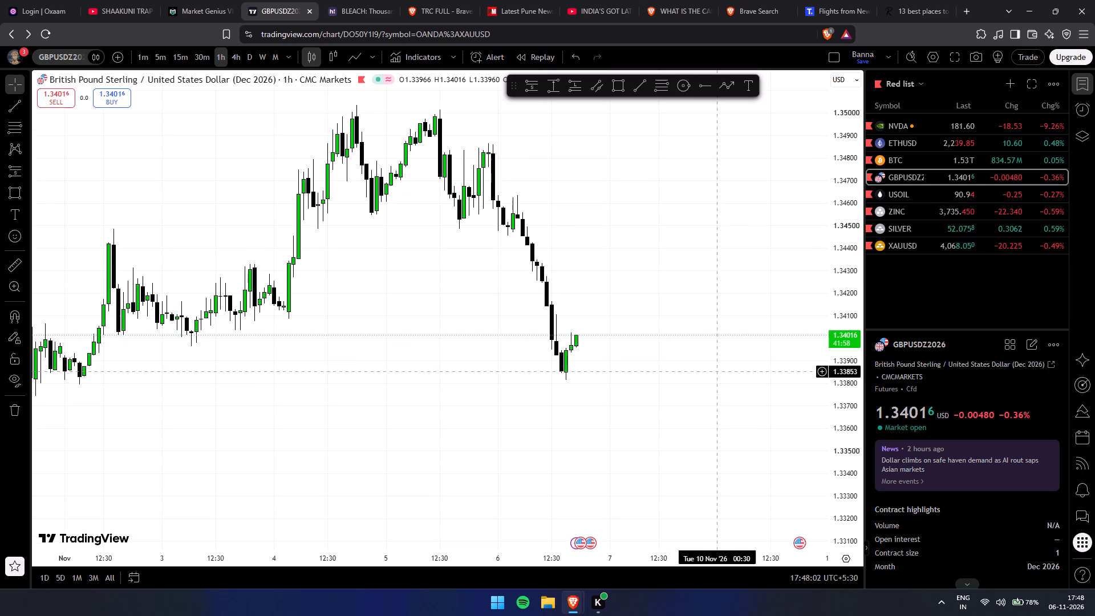
drag(839, 260, 786, 513)
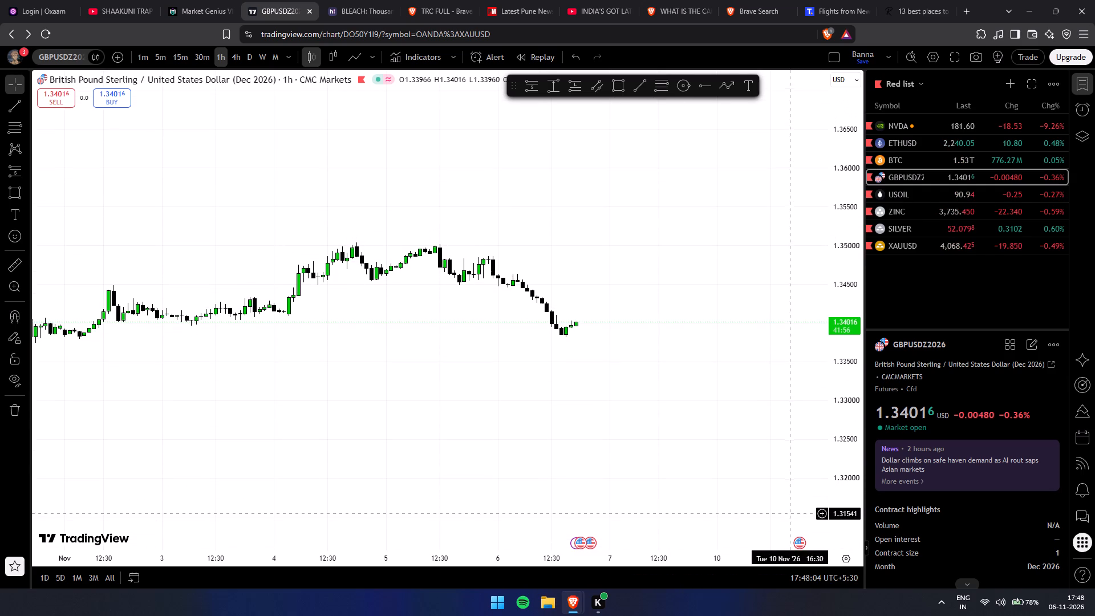
drag(786, 513, 765, 513)
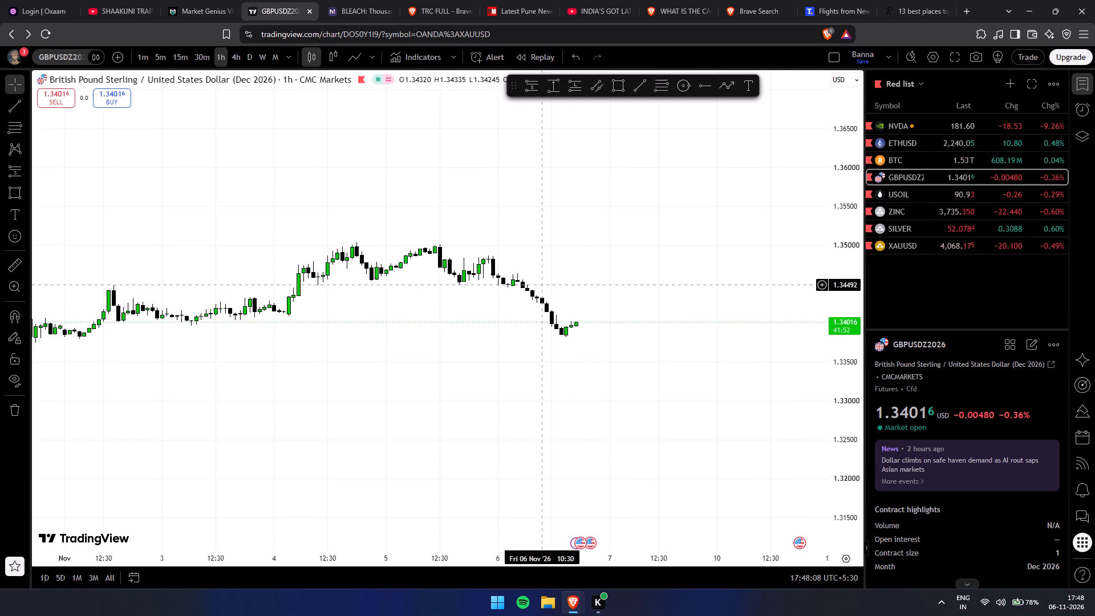
scroll(541, 277, down, 3)
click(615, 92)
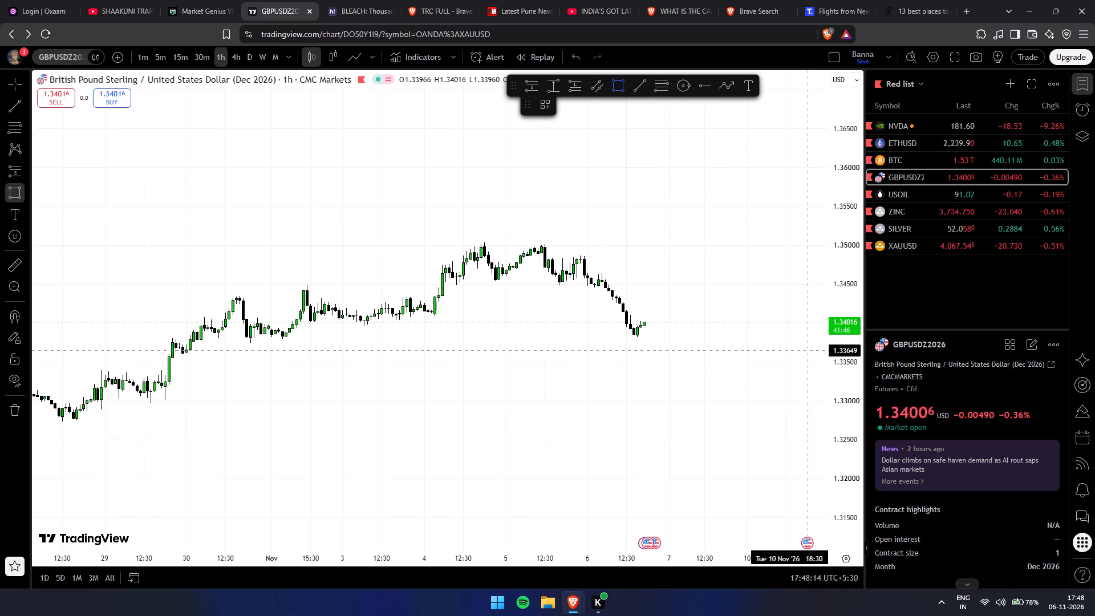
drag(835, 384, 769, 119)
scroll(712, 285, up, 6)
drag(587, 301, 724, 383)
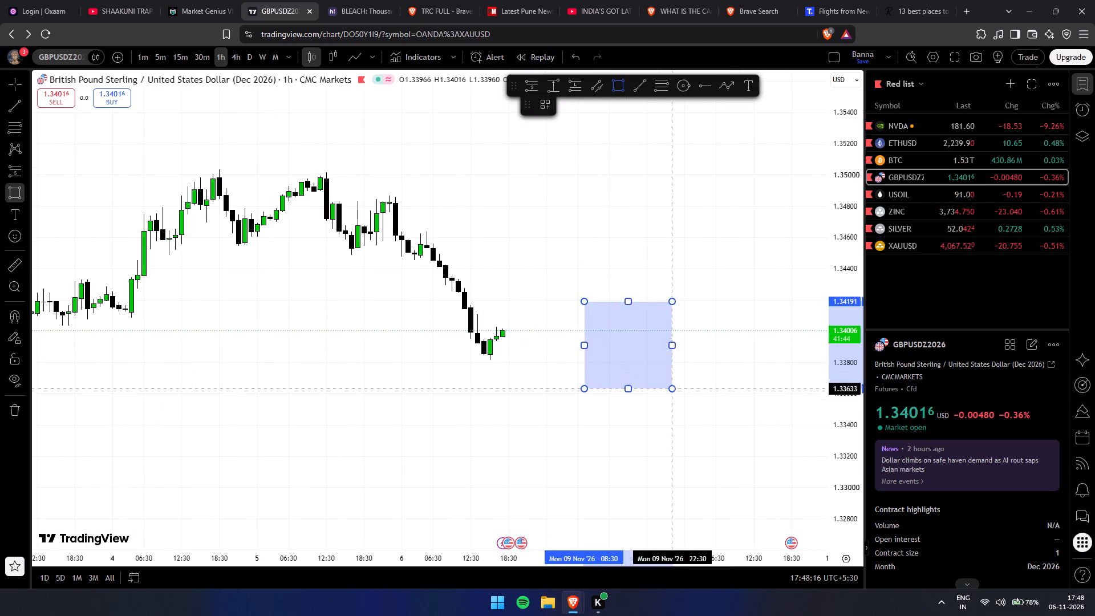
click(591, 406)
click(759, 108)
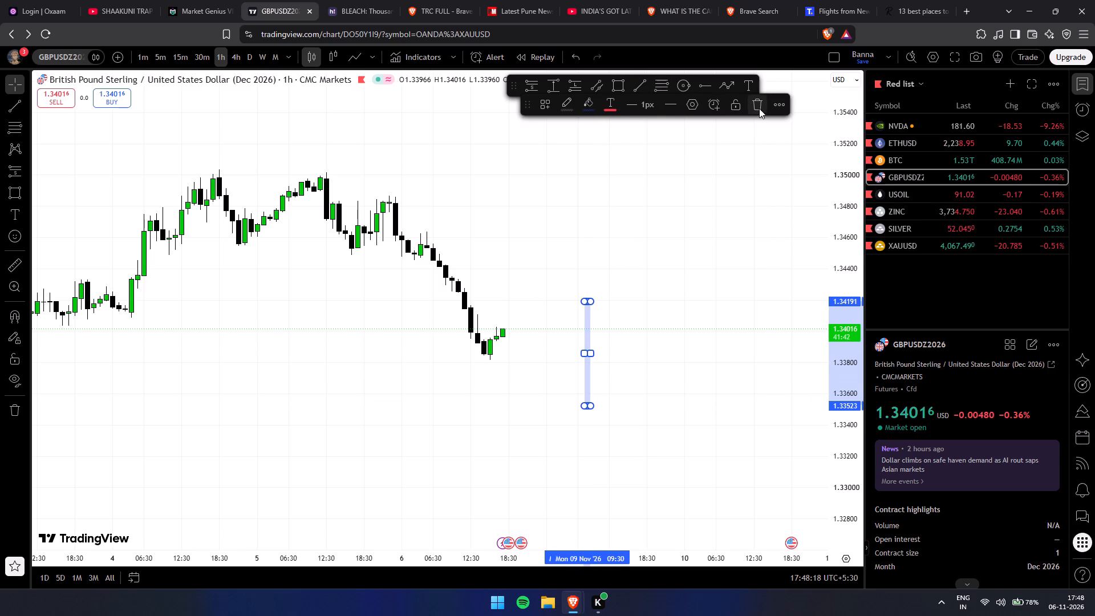
Examine the 1-hour GBPUSD price history from the 6 November decline back to the late-October low.
drag(648, 280, 740, 310)
scroll(701, 370, up, 5)
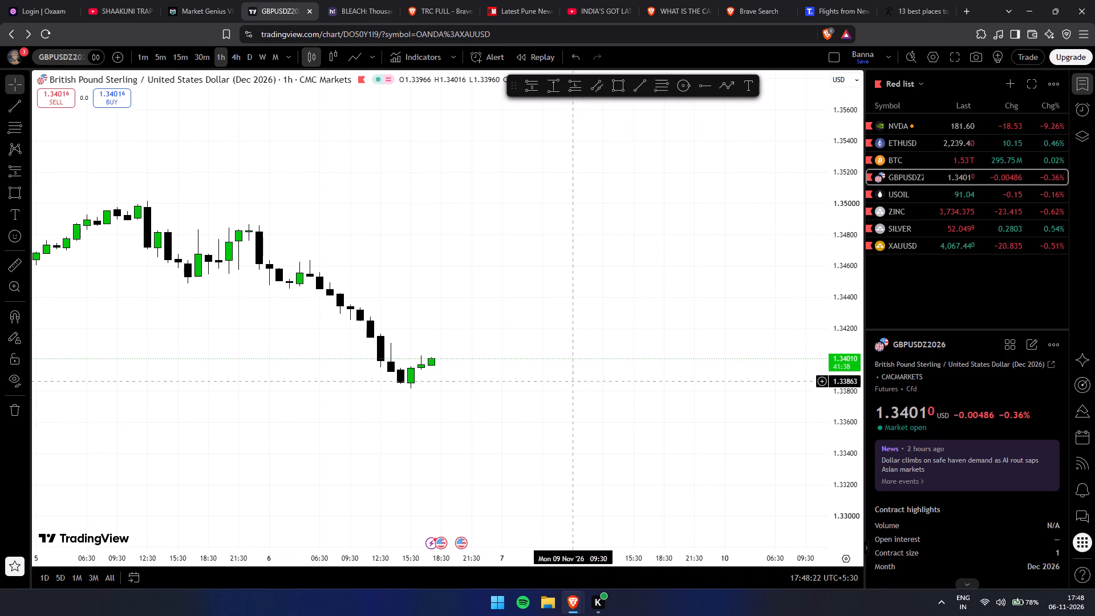
drag(477, 404, 617, 395)
scroll(672, 392, down, 5)
drag(839, 300, 848, 148)
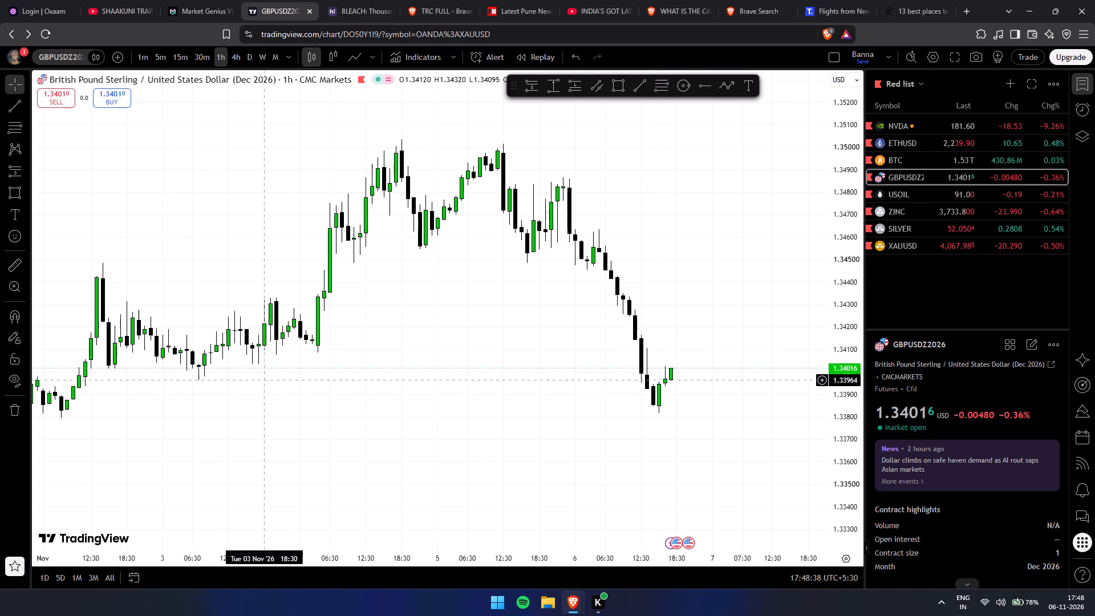
scroll(210, 378, down, 4)
drag(325, 408, 338, 363)
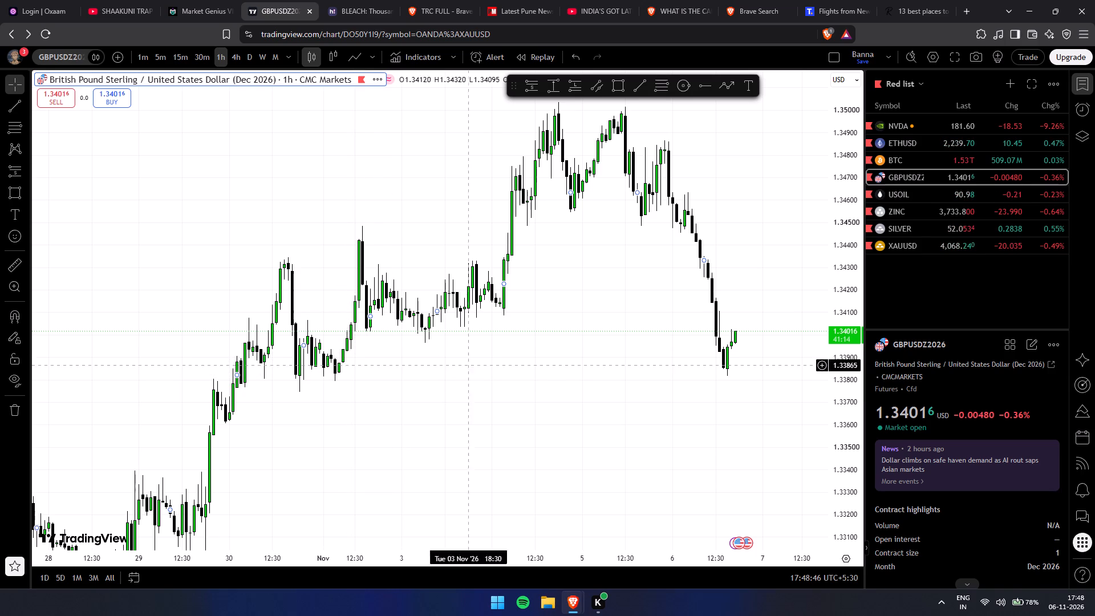
scroll(543, 388, down, 2)
drag(619, 461, 586, 352)
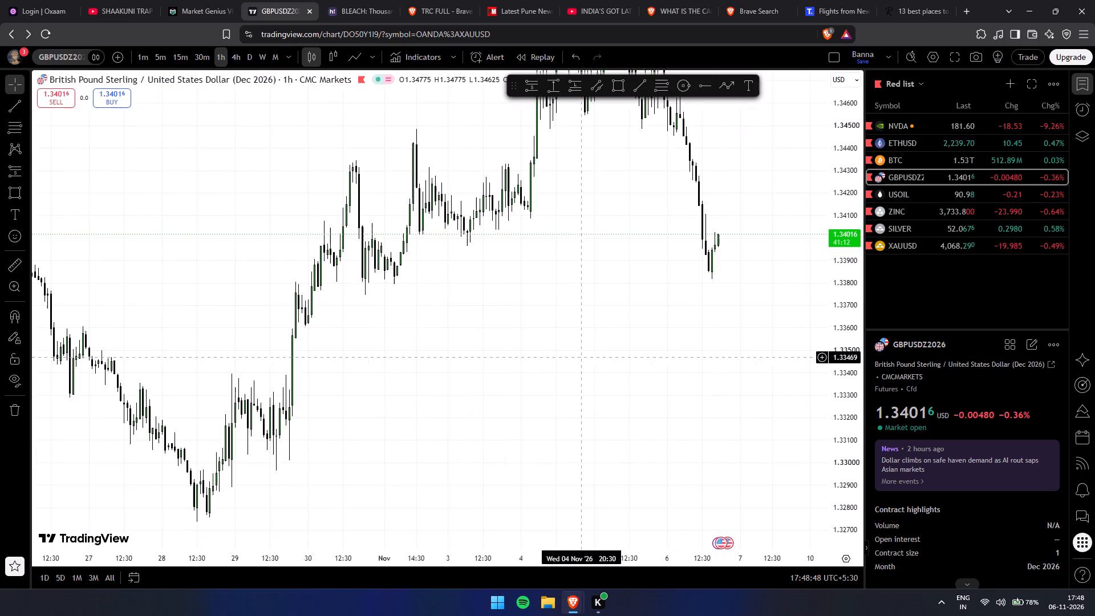
drag(586, 352, 586, 349)
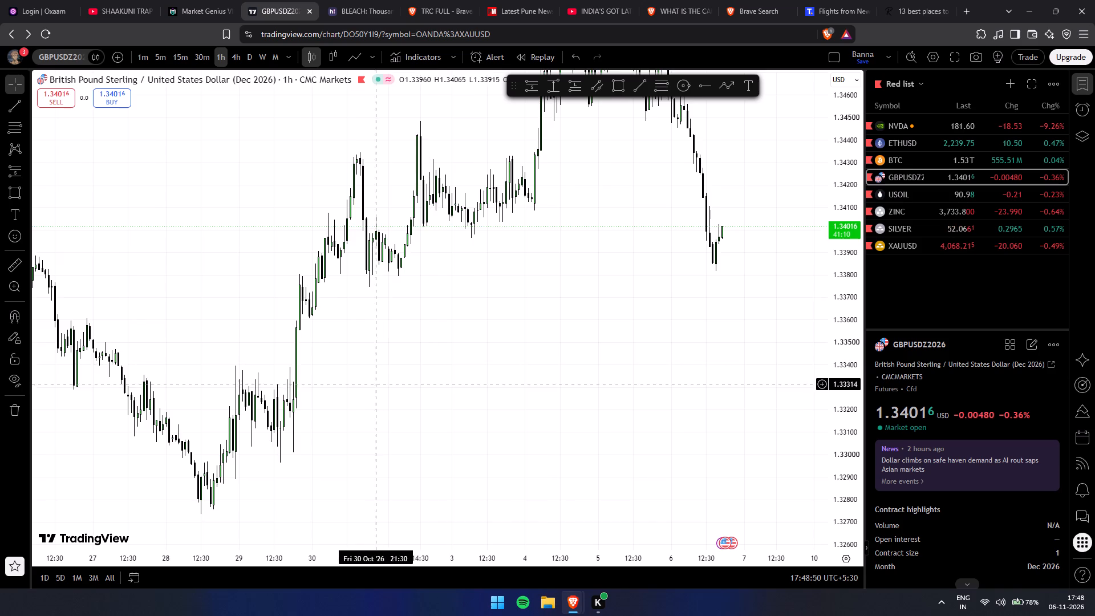
Examine the 5–6 November decline and the latest candles on the 1-hour GBPUSD chart.
scroll(376, 384, down, 1)
drag(550, 351, 318, 416)
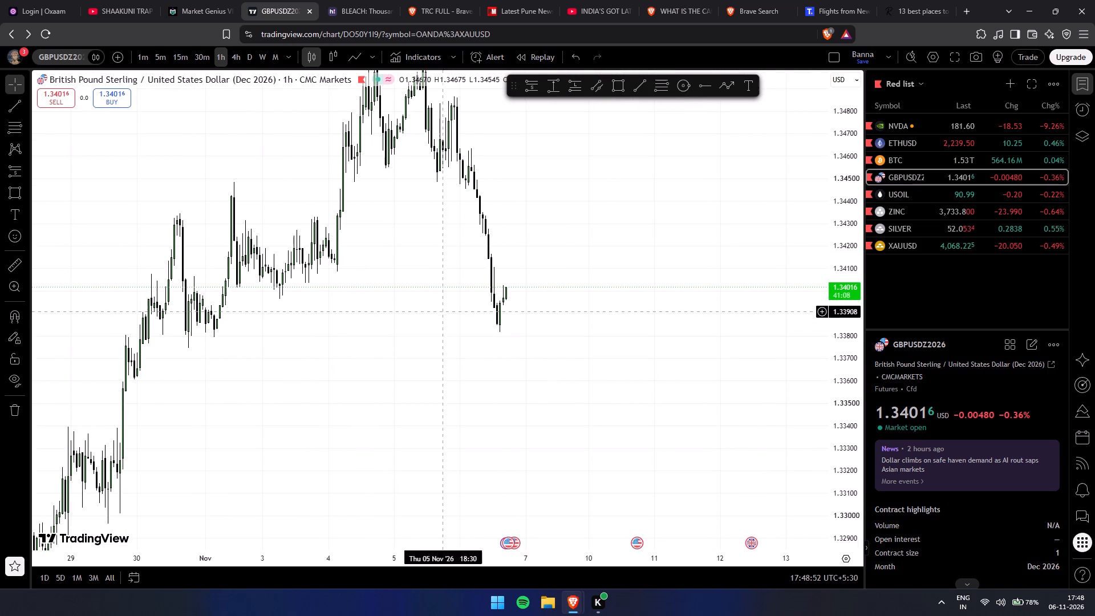
drag(836, 297, 822, 471)
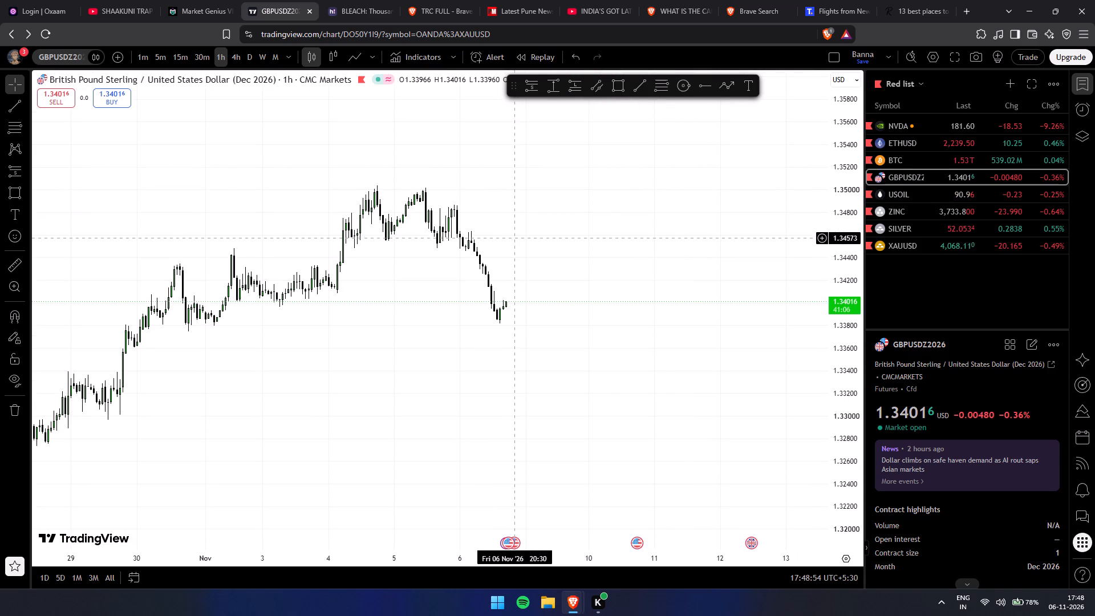
drag(843, 383, 810, 121)
scroll(672, 206, up, 5)
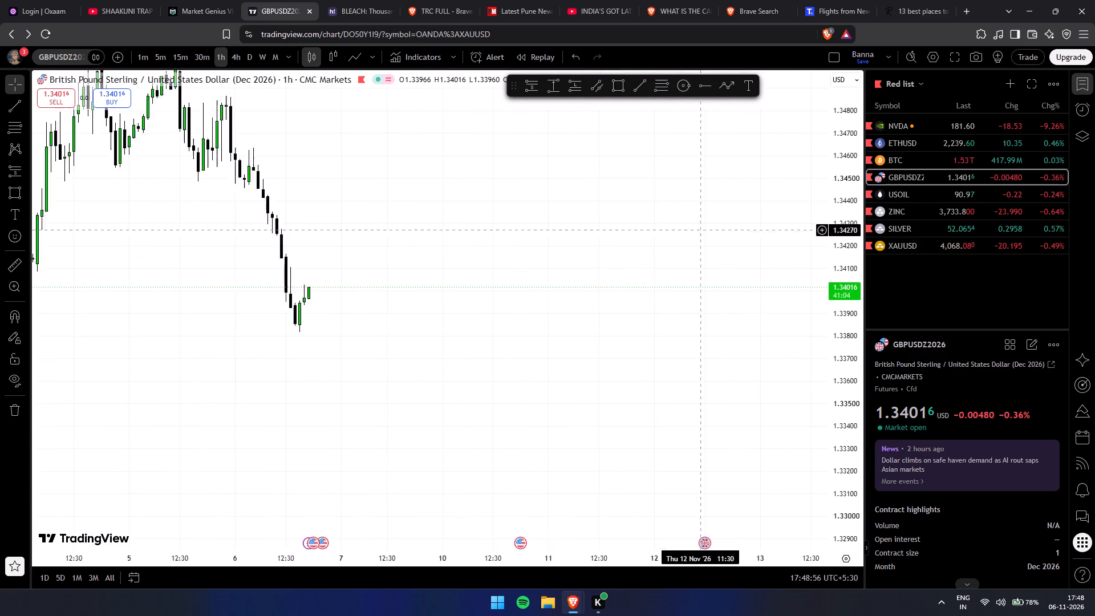
scroll(707, 234, up, 1)
drag(560, 252, 800, 335)
scroll(683, 317, up, 2)
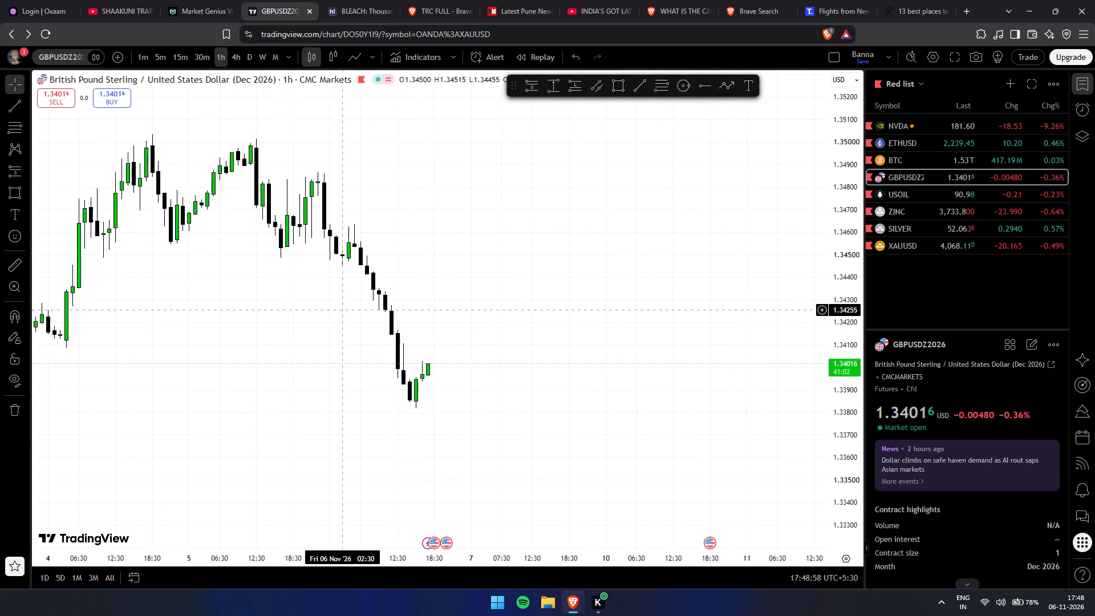
On the 30-minute GBPUSD chart, draw a rectangle zone from 6 Nov 10:30 to 9 Nov 05:30, between about 1.3431 and 1.3423.
click(206, 59)
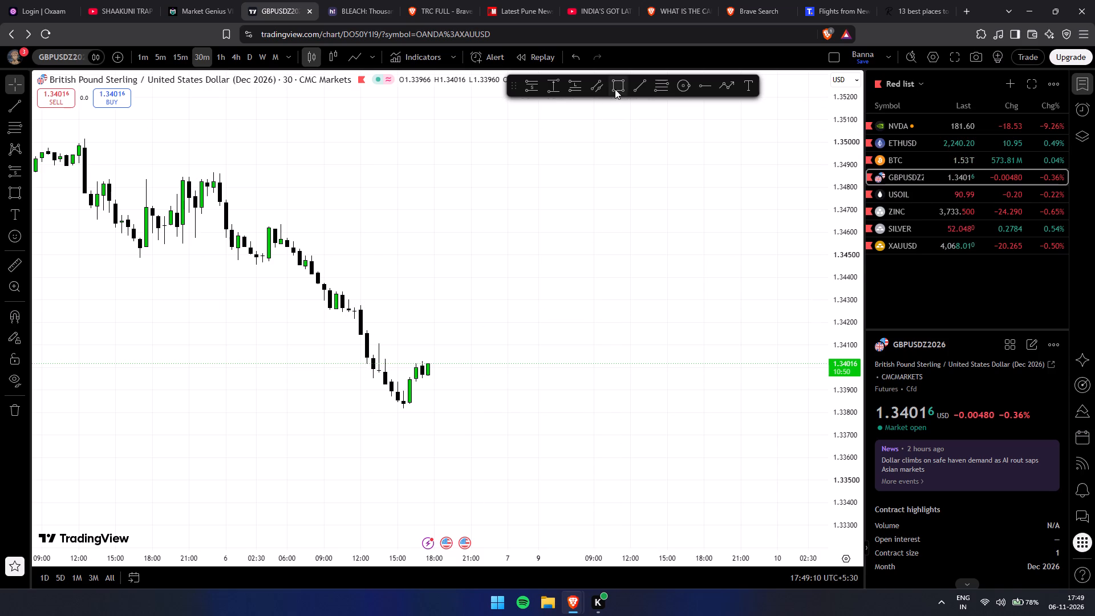
click(615, 89)
click(344, 298)
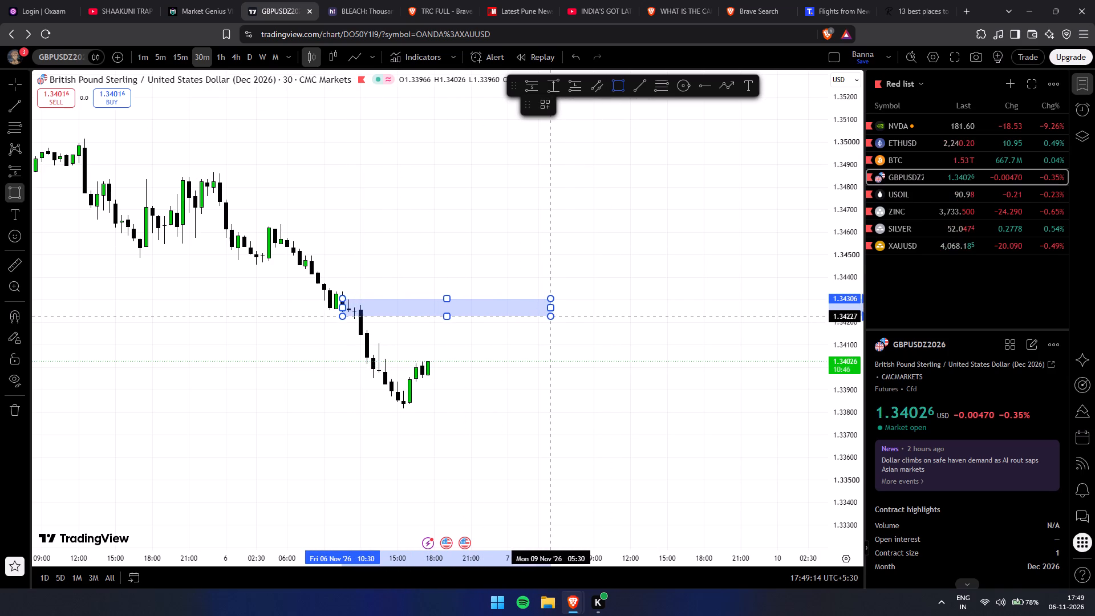
click(550, 316)
click(627, 323)
drag(846, 368, 869, 121)
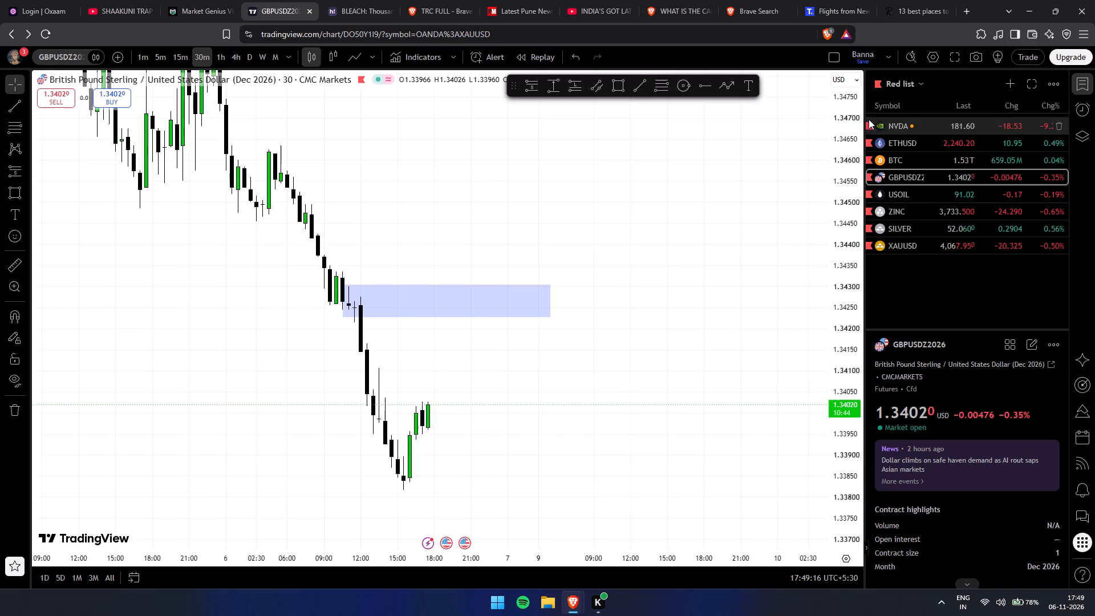
Draw a lower rectangle zone on GBPUSD from 6 Nov 15:30 to 22:00, between about 1.3395 and 1.3389.
scroll(785, 323, up, 3)
drag(547, 343, 777, 214)
drag(842, 289, 832, 446)
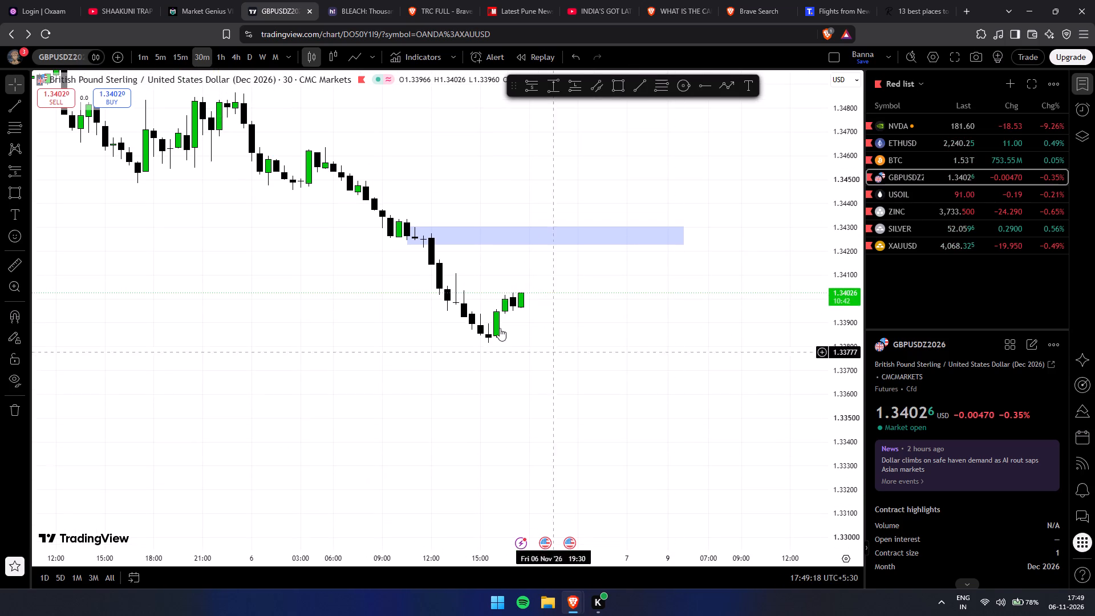
click(618, 90)
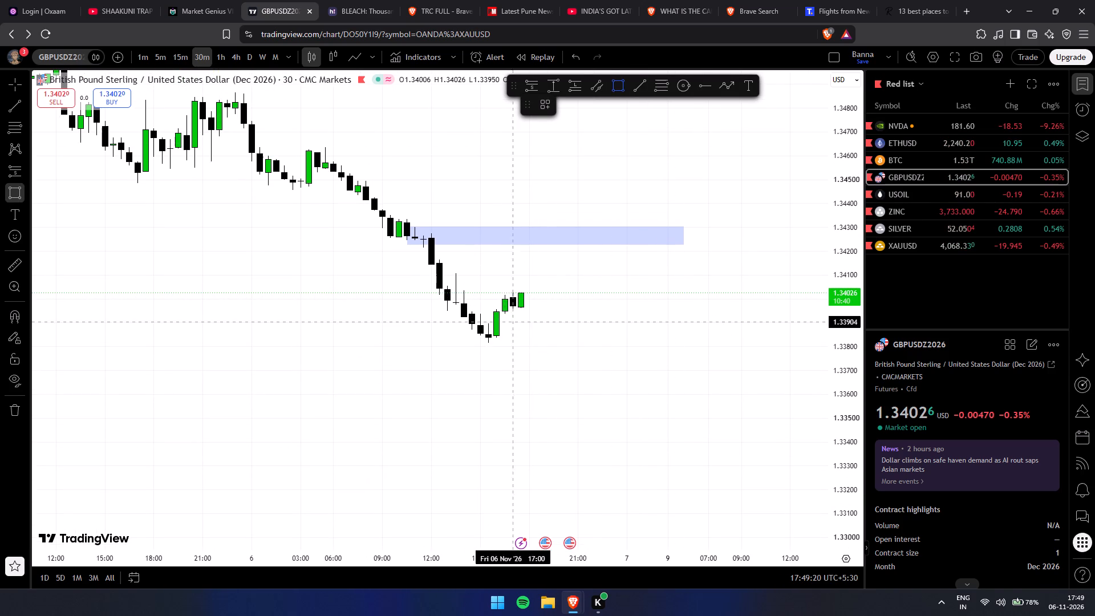
click(498, 311)
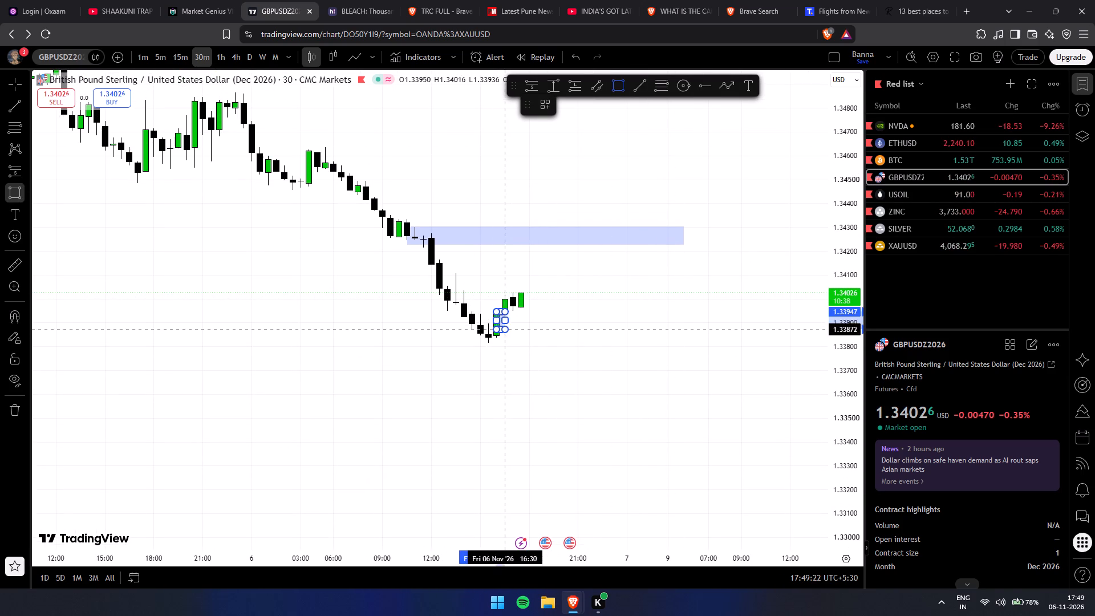
click(594, 324)
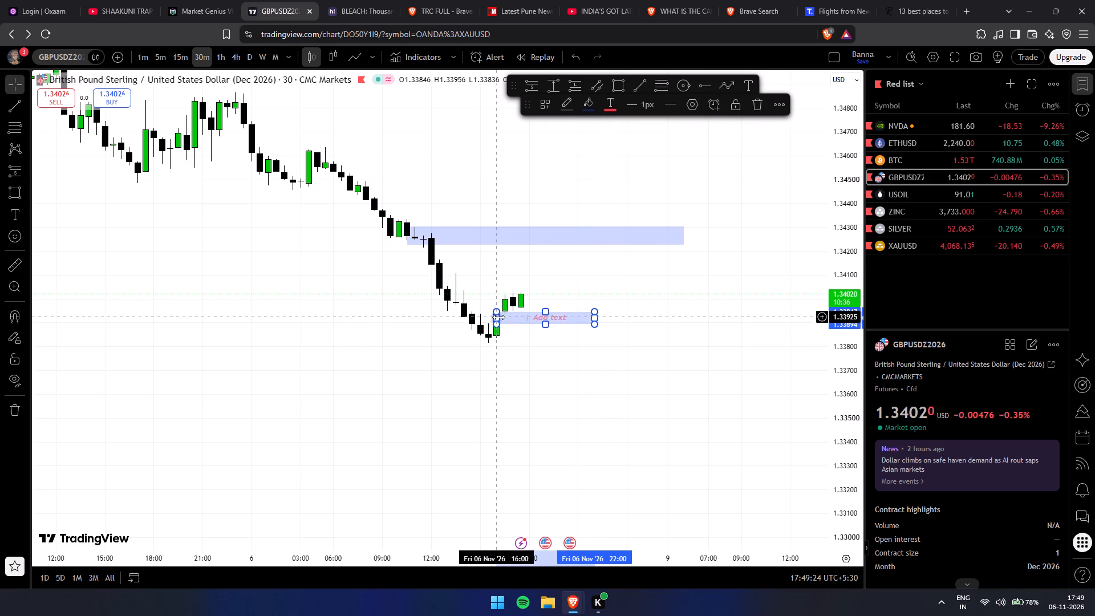
drag(498, 319, 486, 319)
click(566, 351)
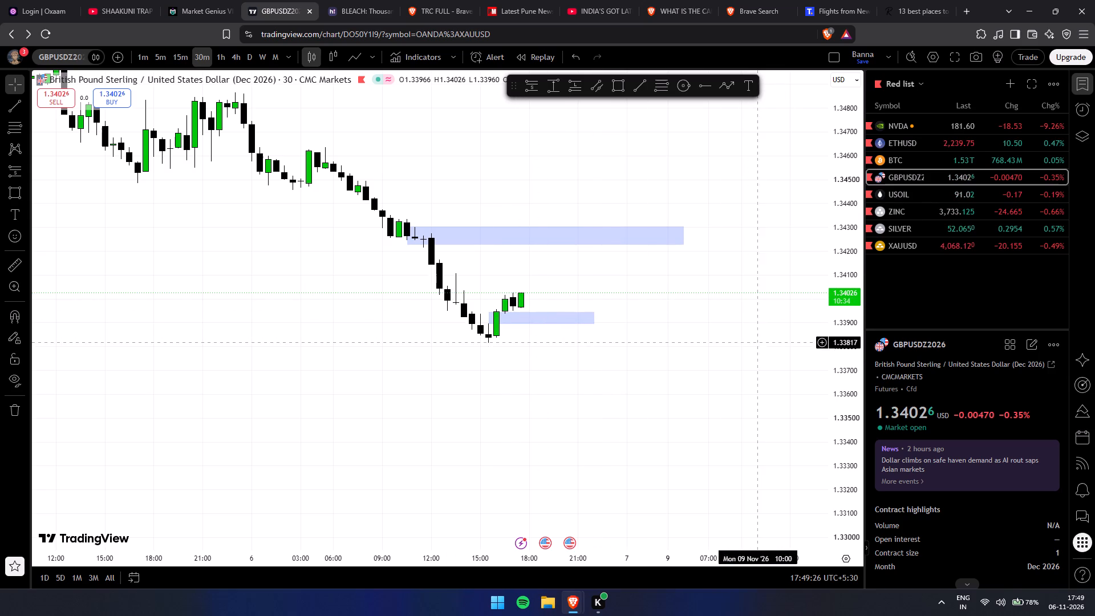
Place a GBPUSD long position from 6 Nov 16:30 with entry about 1.3389, target about 1.3422 and stop about 1.3380.
drag(805, 345, 782, 353)
drag(828, 377, 834, 375)
drag(871, 400, 862, 331)
drag(850, 371, 841, 132)
scroll(725, 325, up, 6)
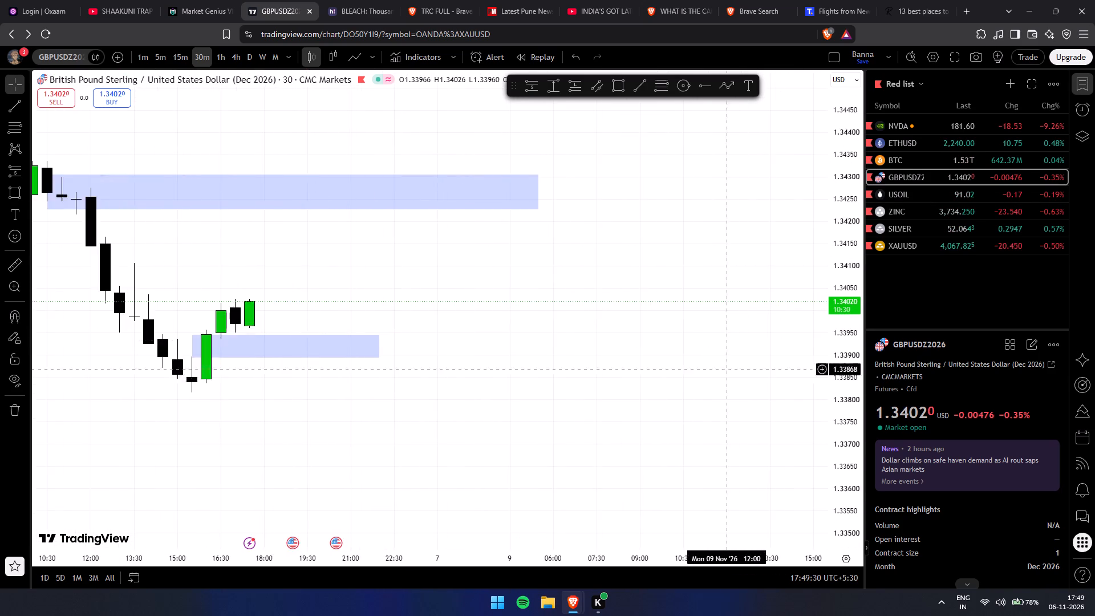
drag(577, 388, 768, 382)
scroll(759, 381, up, 3)
drag(654, 380, 754, 364)
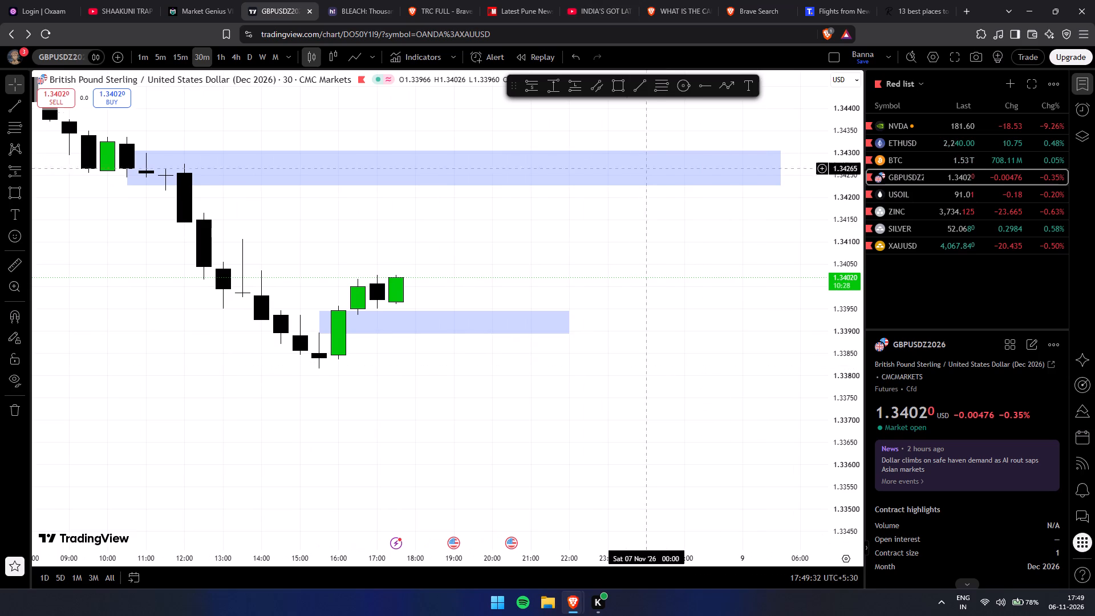
drag(666, 225, 701, 294)
scroll(594, 92, down, 1)
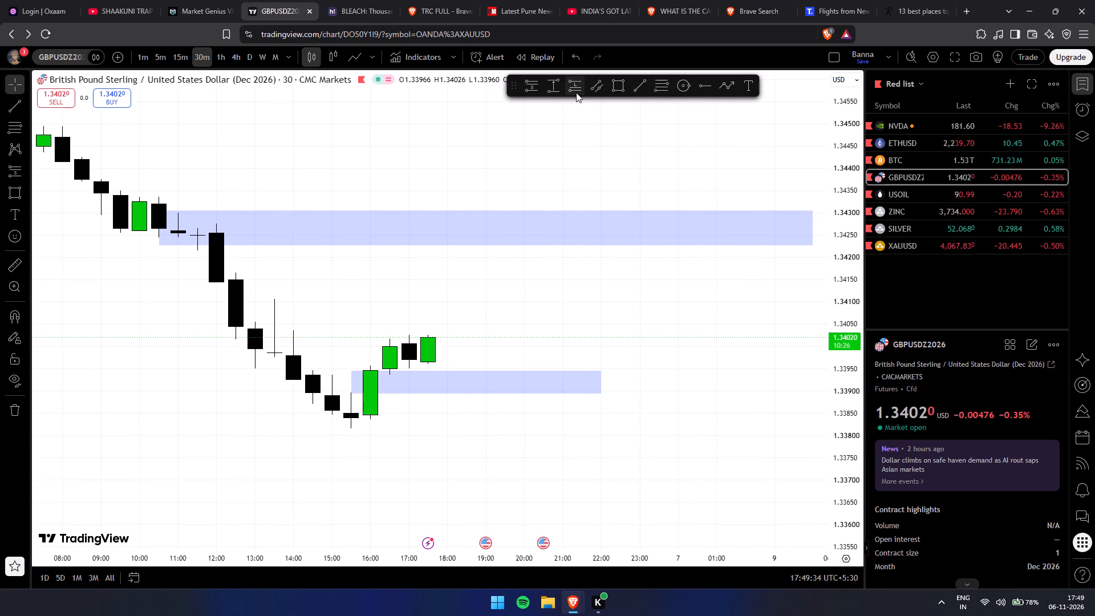
click(576, 92)
click(380, 396)
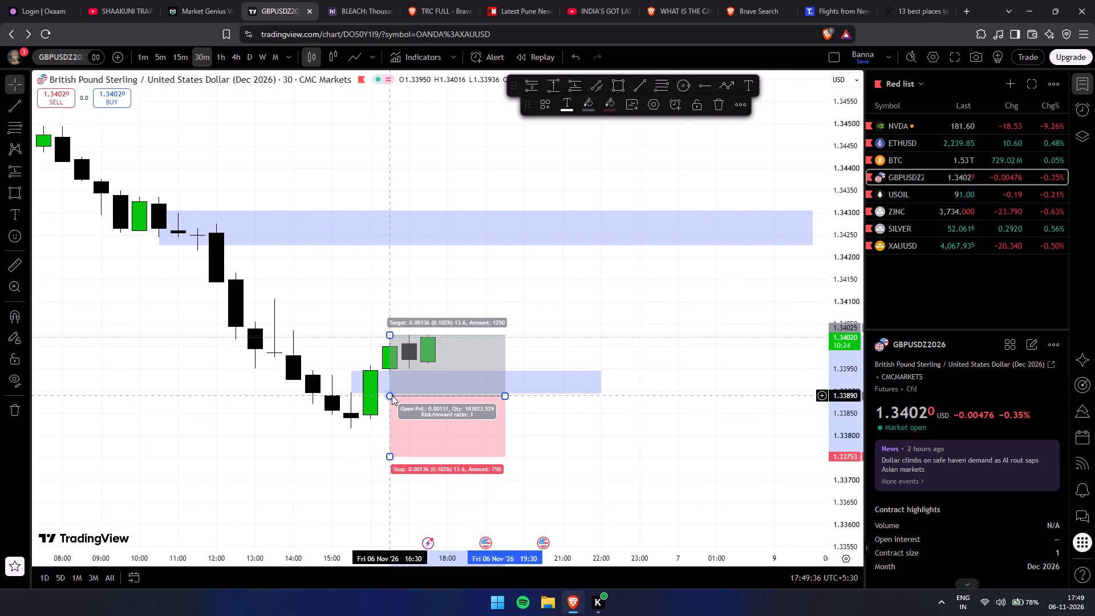
drag(391, 335, 396, 248)
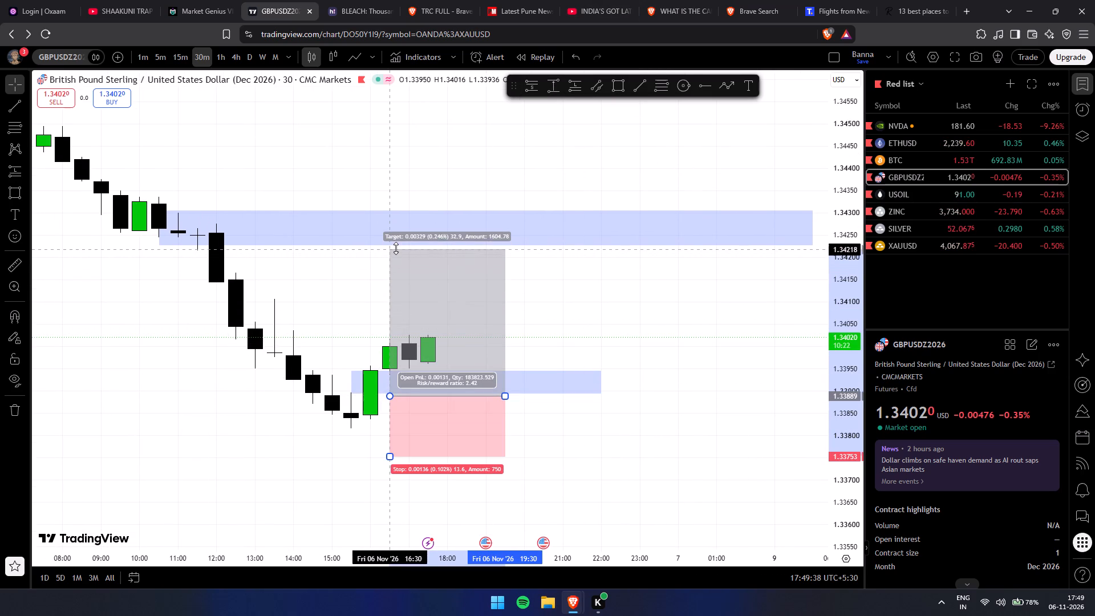
drag(396, 248, 396, 247)
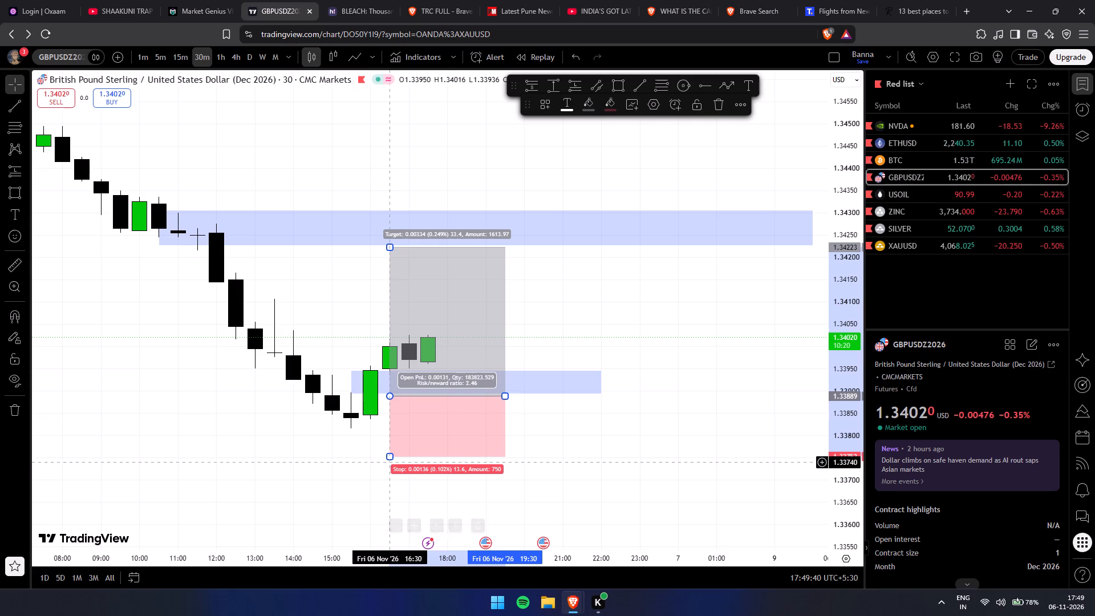
drag(387, 460, 389, 433)
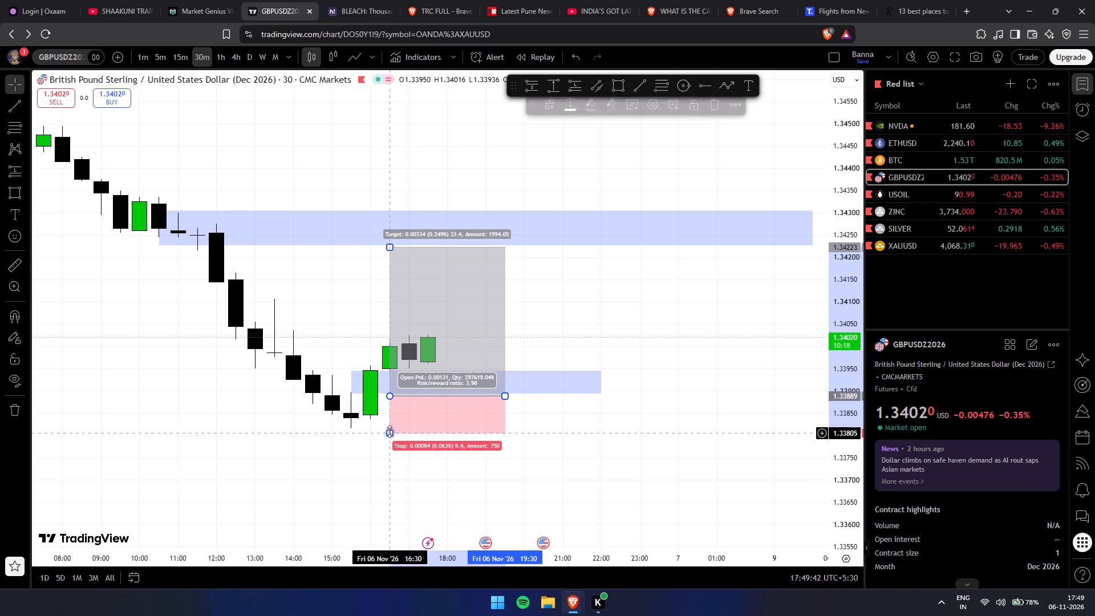
click(663, 399)
Review the GBPUSD long setup against its two zones and check the 30-minute BTC market cap chart.
scroll(665, 404, up, 6)
scroll(630, 399, down, 10)
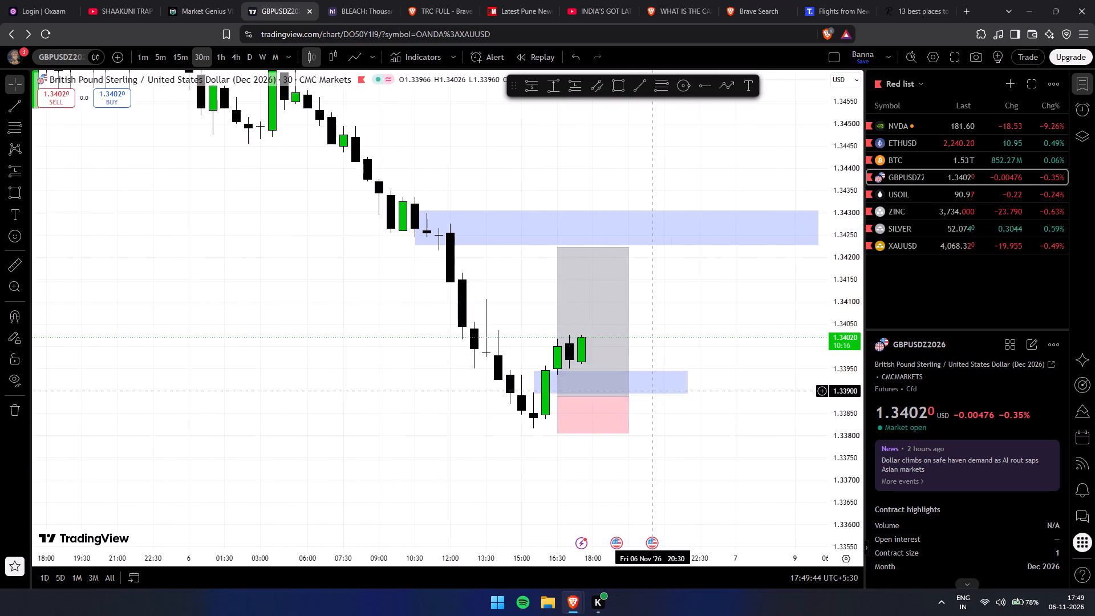
drag(708, 345, 622, 317)
click(903, 156)
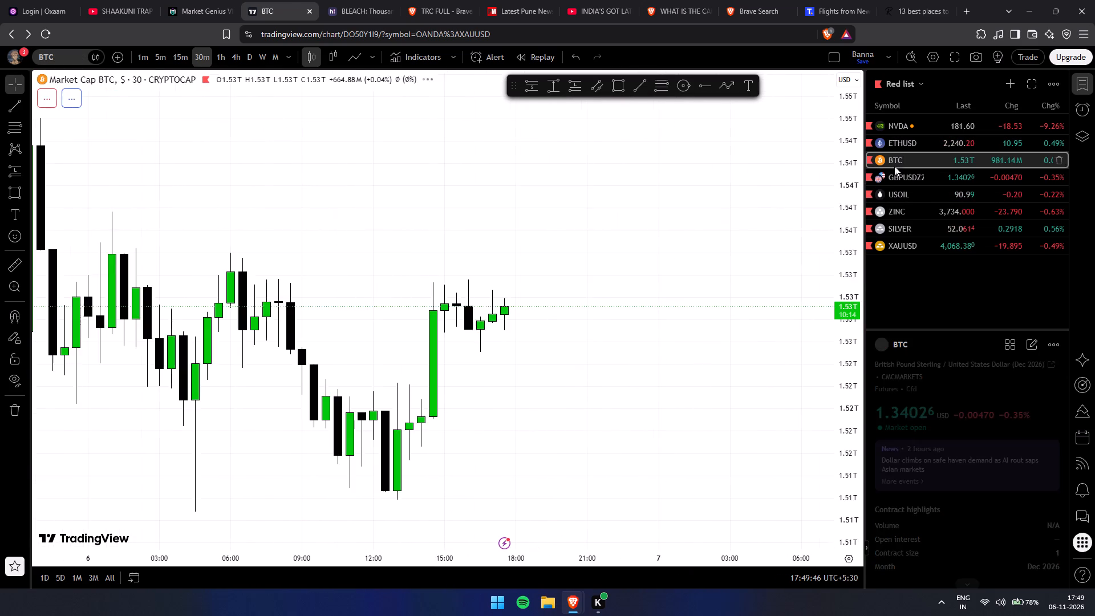
scroll(692, 284, down, 3)
click(926, 171)
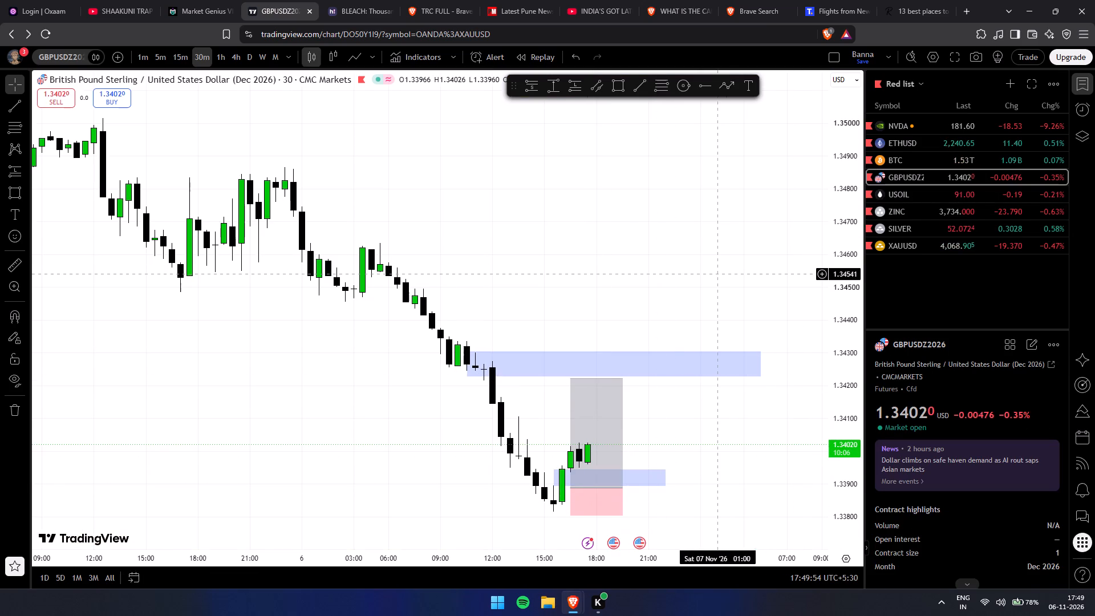
drag(714, 273, 704, 262)
Open the 30-minute USOIL chart and examine the early-November decline, the existing zone and the long position.
click(909, 191)
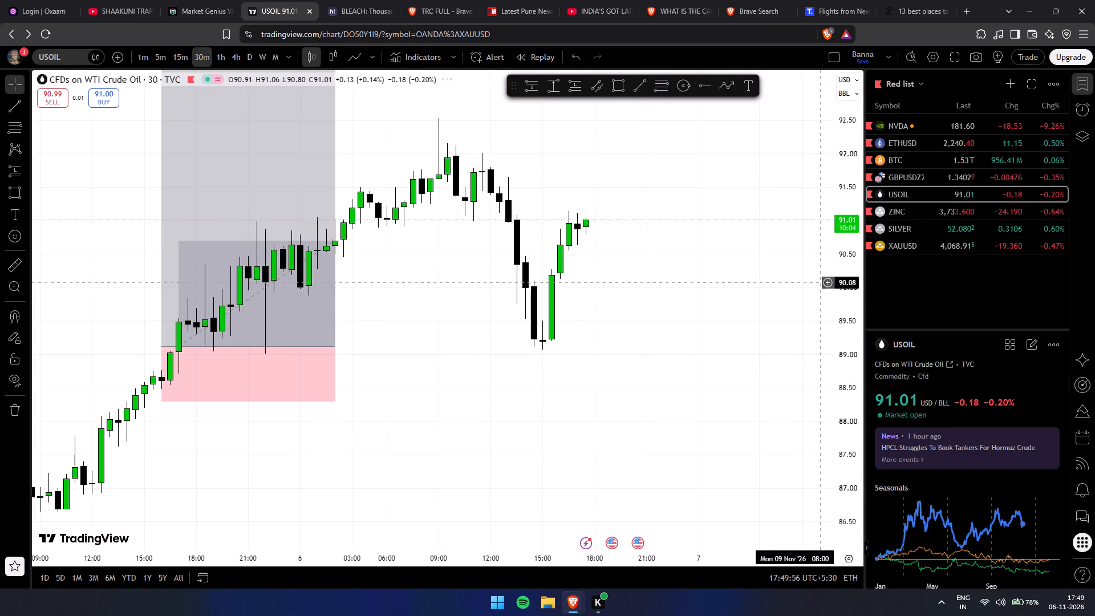
drag(673, 331, 729, 302)
scroll(733, 301, down, 4)
drag(858, 263, 824, 356)
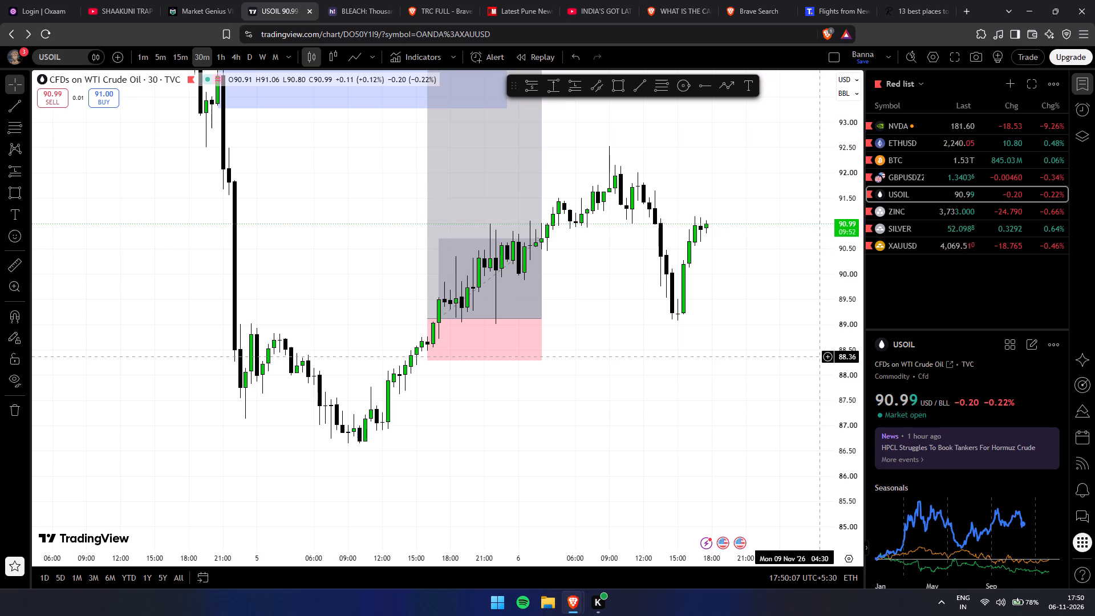
scroll(727, 261, down, 4)
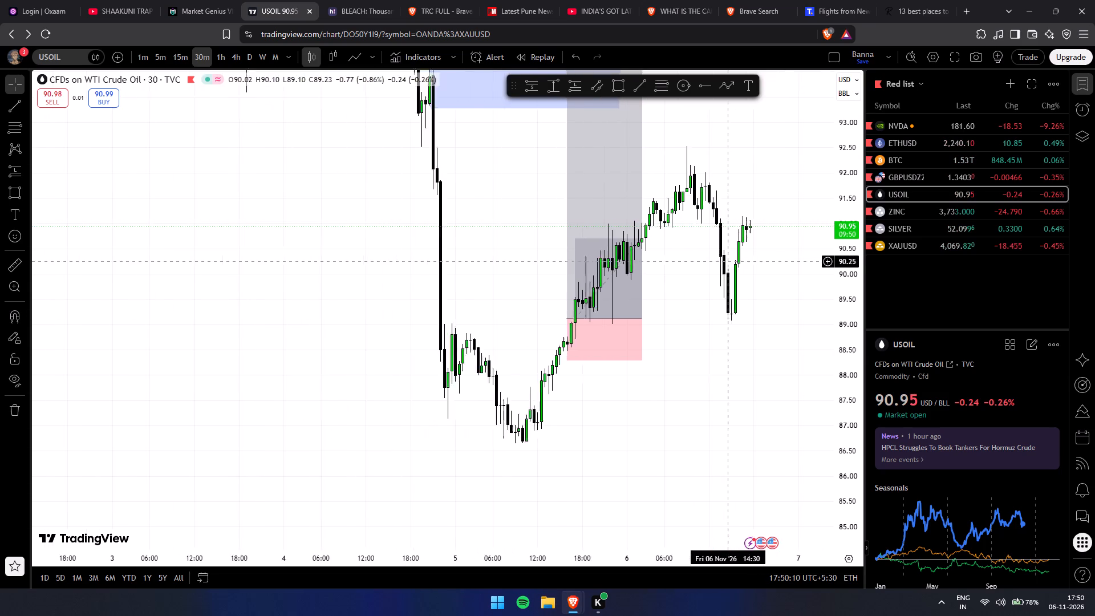
scroll(727, 261, down, 2)
drag(865, 226, 862, 406)
drag(861, 244, 832, 422)
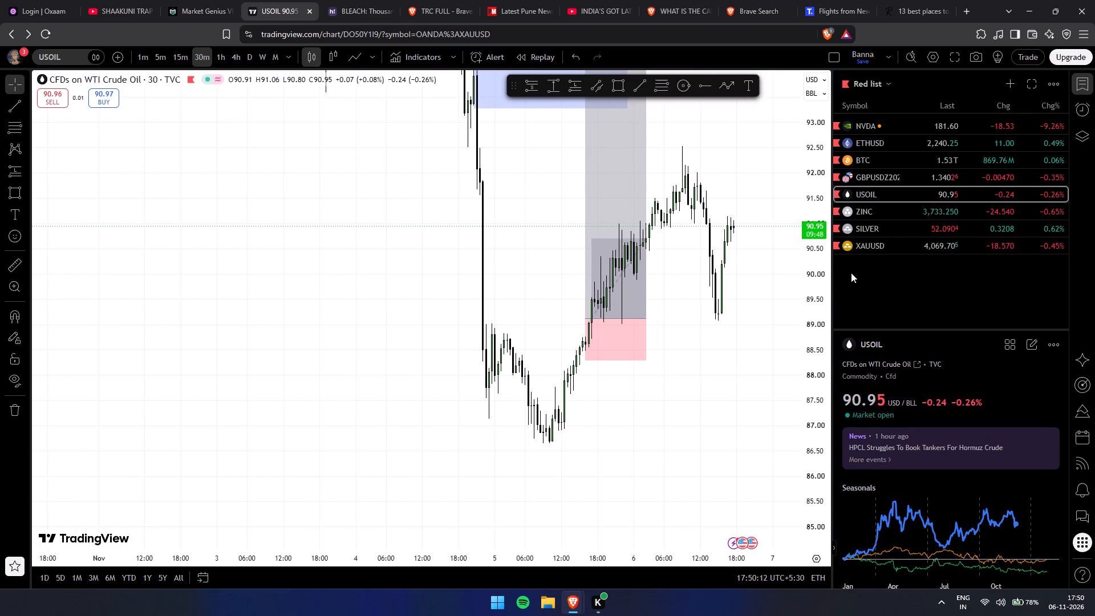
drag(802, 270, 798, 502)
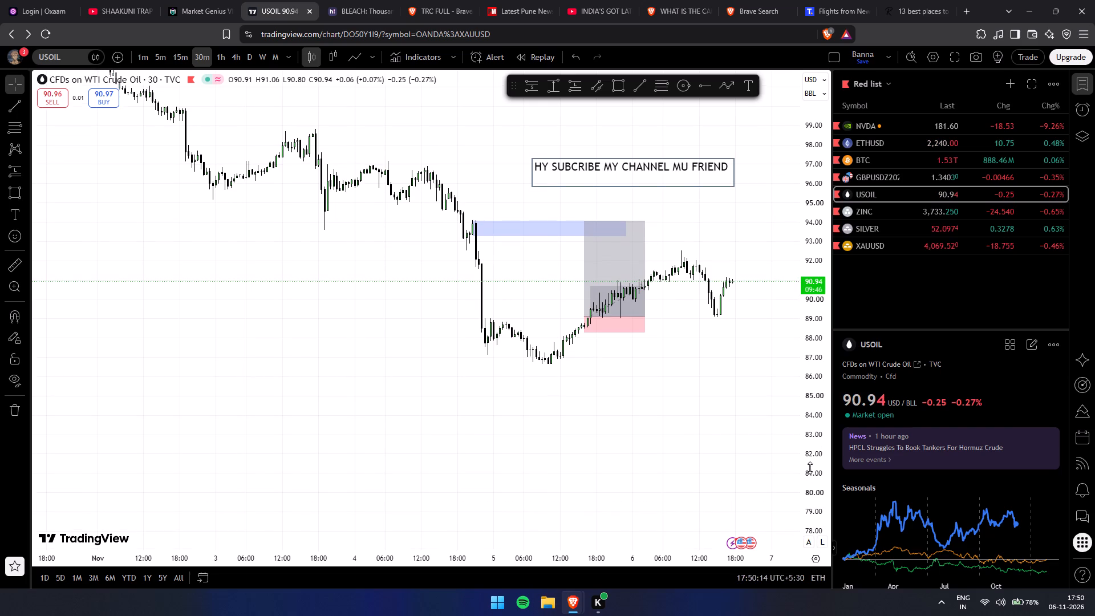
drag(809, 421, 837, 195)
scroll(785, 307, up, 5)
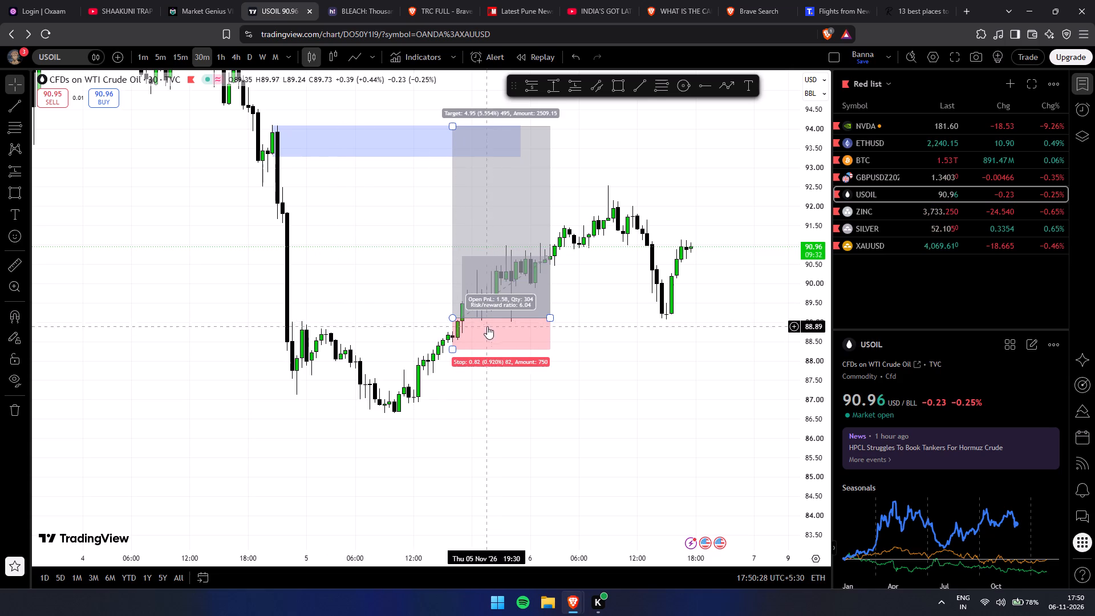
Draw a nearly horizontal trend line on USOIL at about 88.8, from 5 Nov 01:00 to about 17:00.
click(640, 84)
click(317, 328)
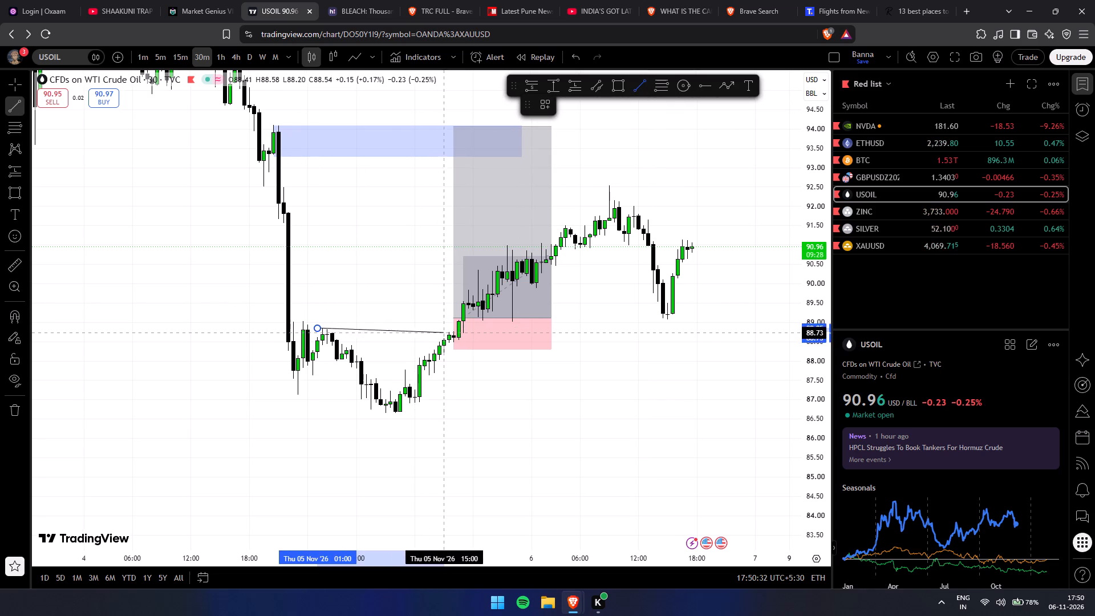
click(461, 329)
click(508, 360)
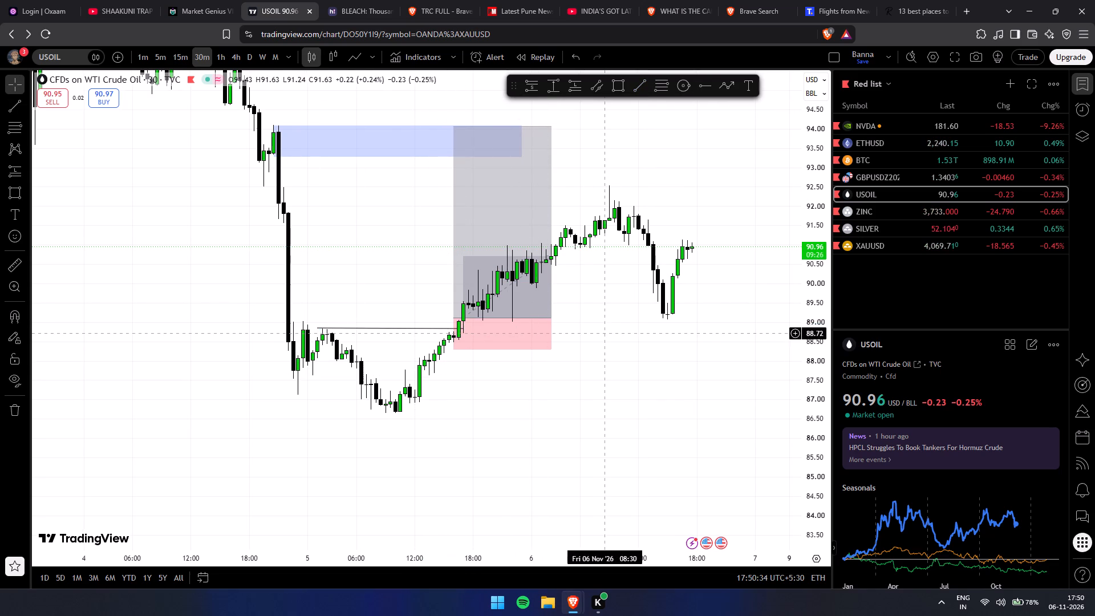
Examine the USOIL breakout above the trend line and the long position's entry area on 5 November.
scroll(467, 348, down, 3)
drag(781, 407, 770, 245)
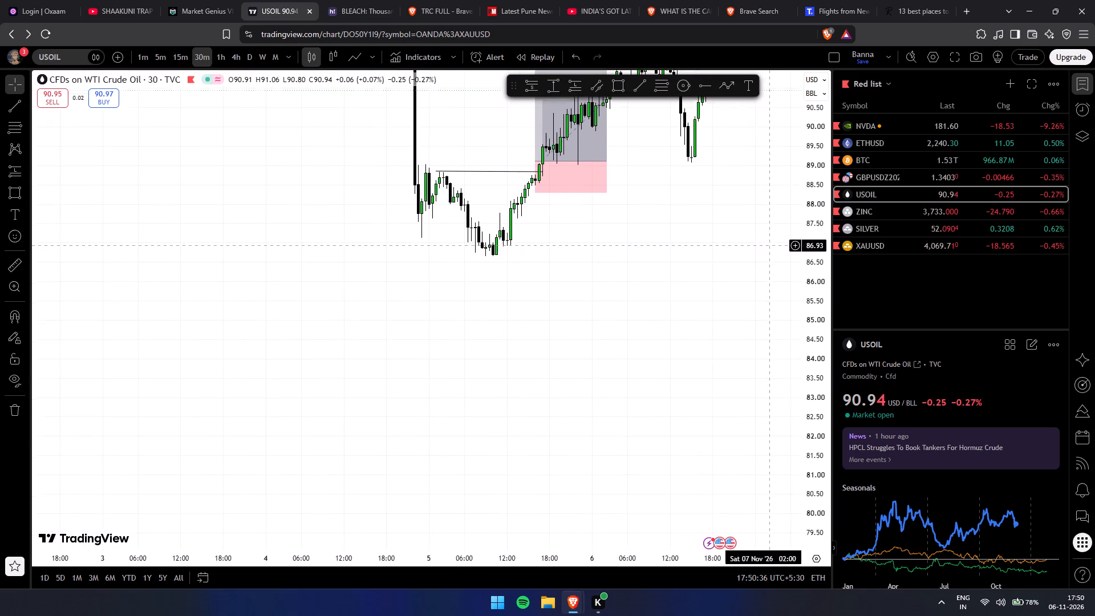
drag(770, 245, 770, 327)
drag(817, 349, 743, 31)
scroll(663, 268, up, 5)
drag(553, 325, 591, 389)
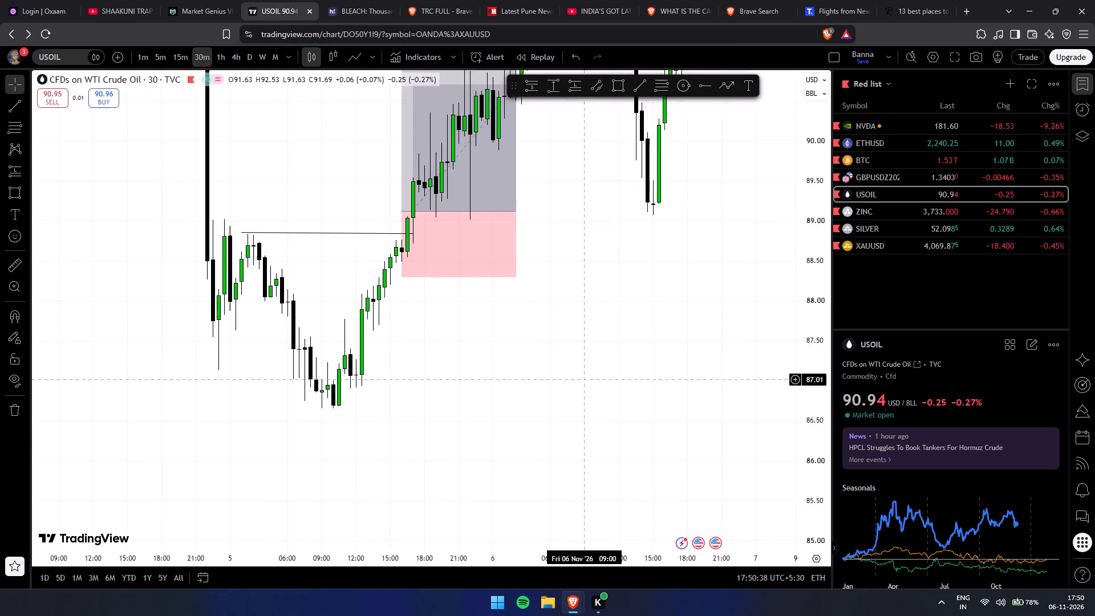
drag(591, 389, 609, 417)
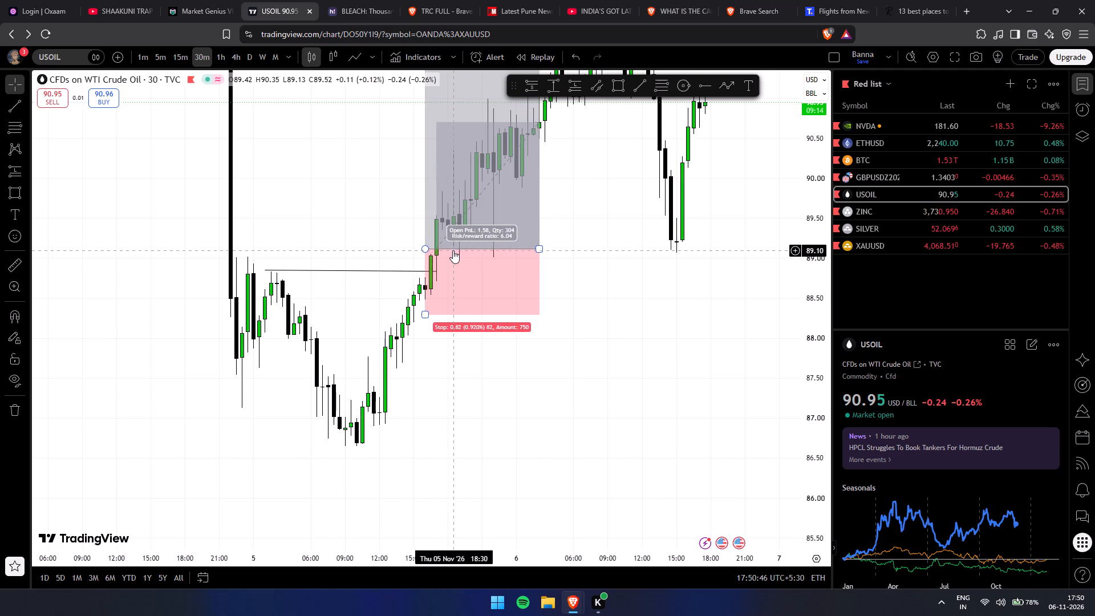
scroll(550, 299, up, 2)
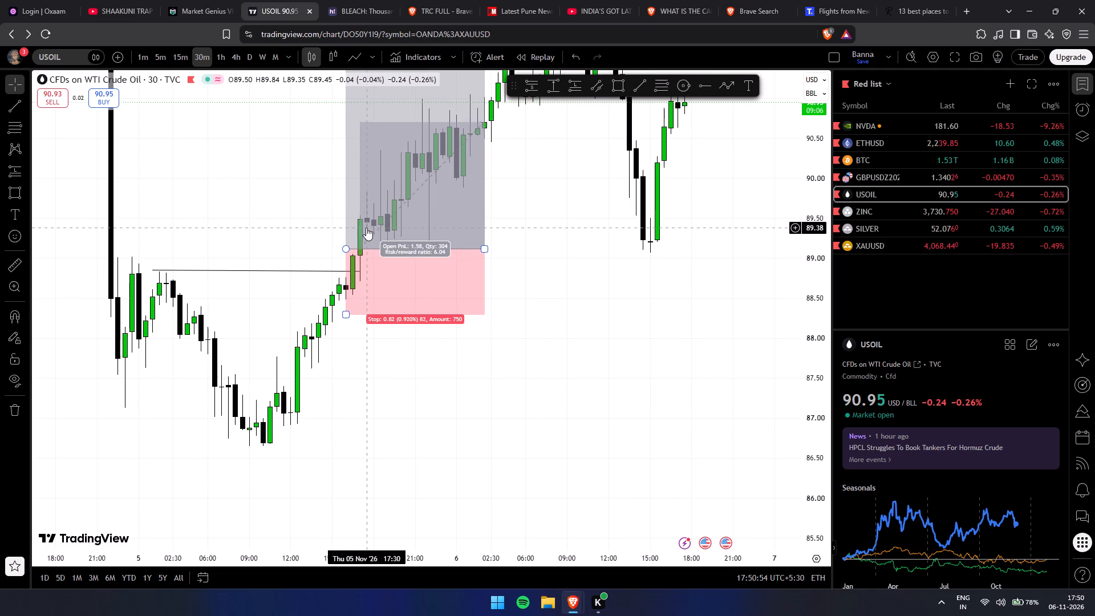
scroll(371, 270, up, 1)
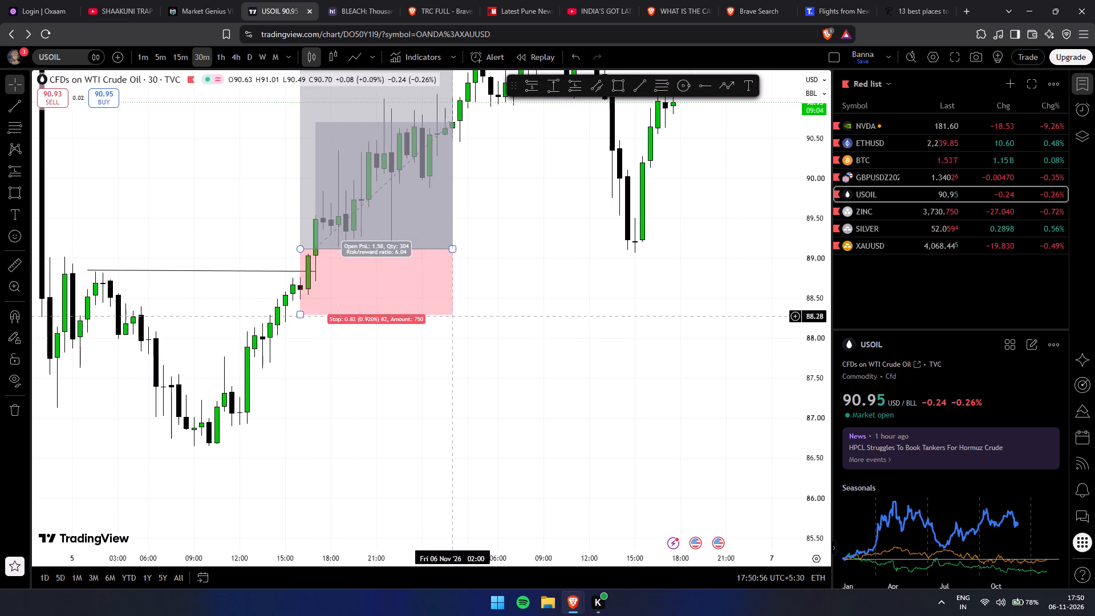
click(499, 350)
Set the USOIL long position's visibility to the current interval and above.
right_click(378, 302)
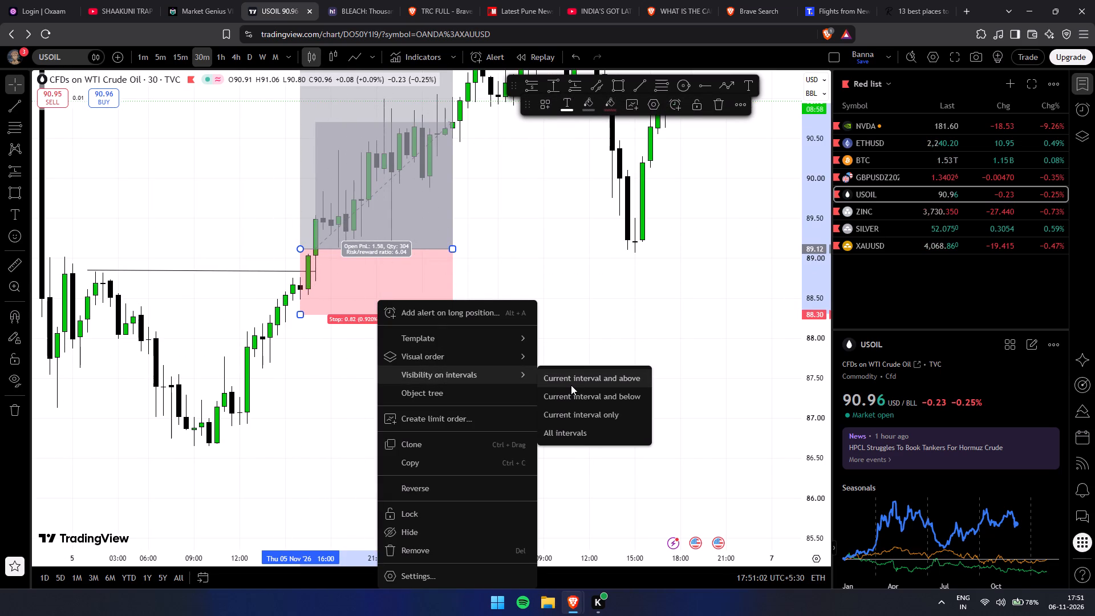
click(571, 385)
click(363, 297)
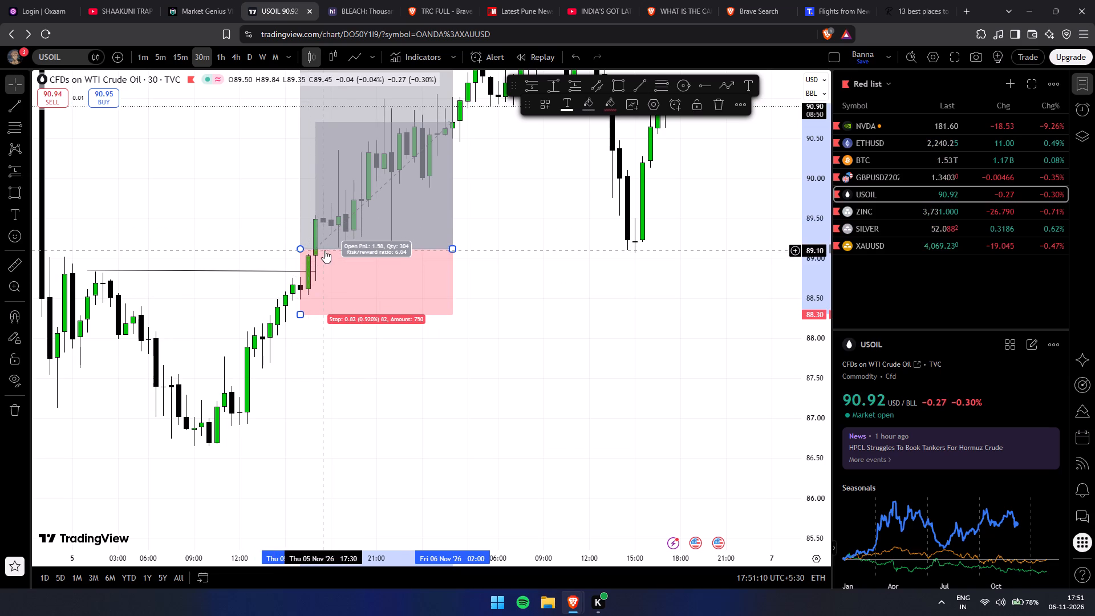
Examine the USOIL long position's entry and stop levels against the 5 November breakout candles.
click(315, 258)
click(347, 285)
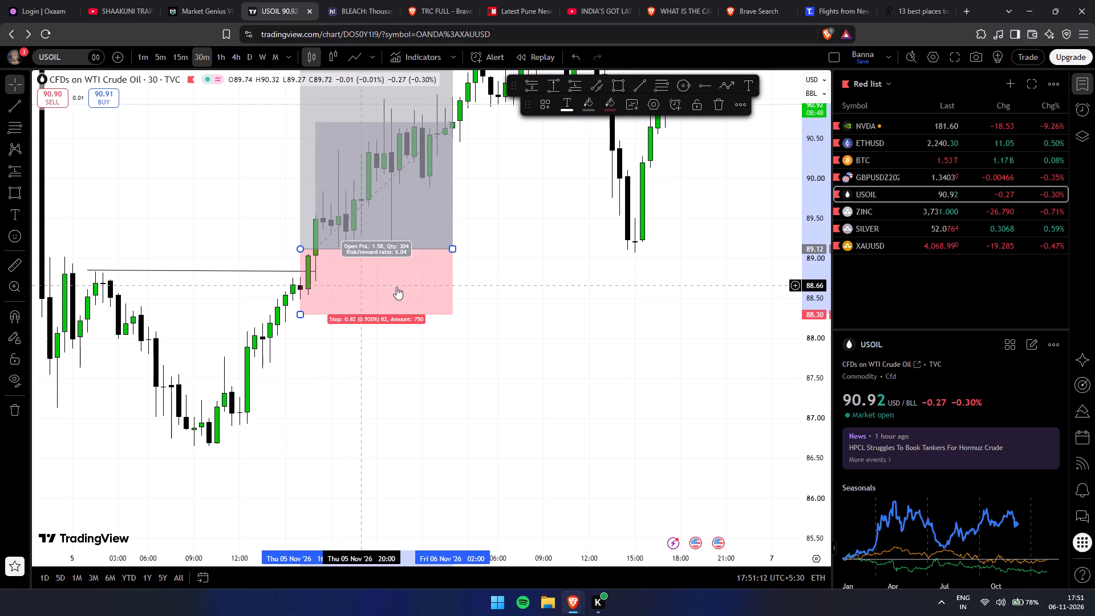
click(492, 437)
click(384, 285)
click(494, 389)
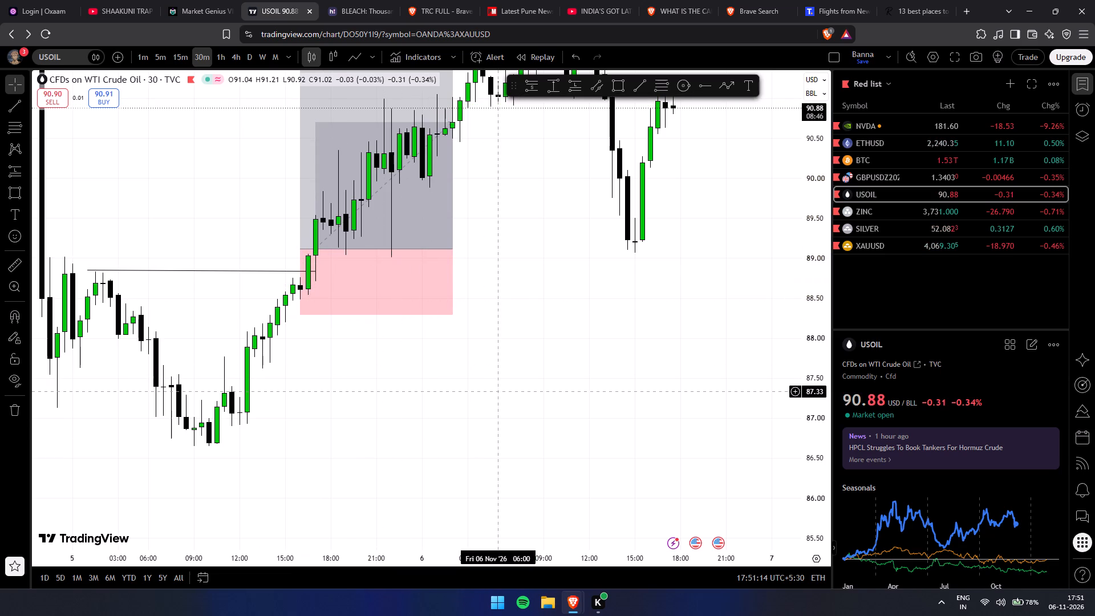
click(348, 226)
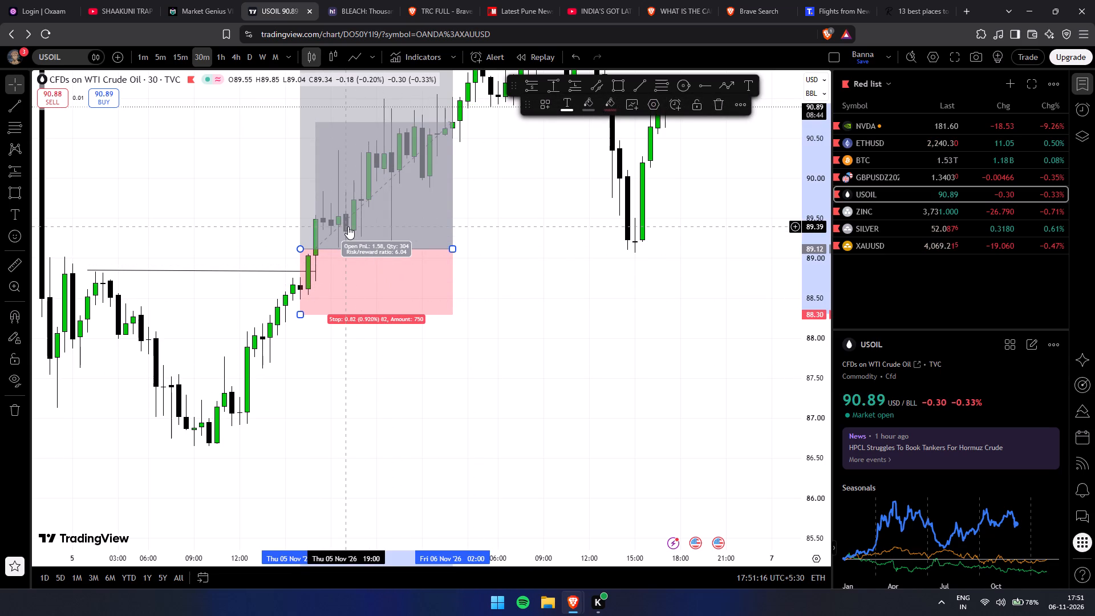
click(356, 435)
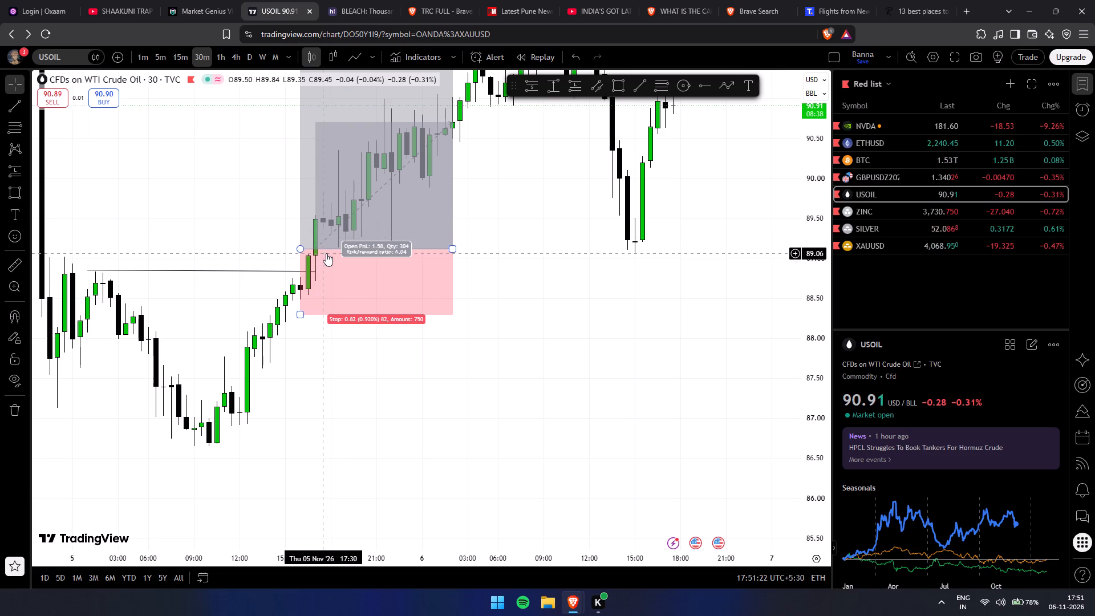
drag(302, 326, 307, 322)
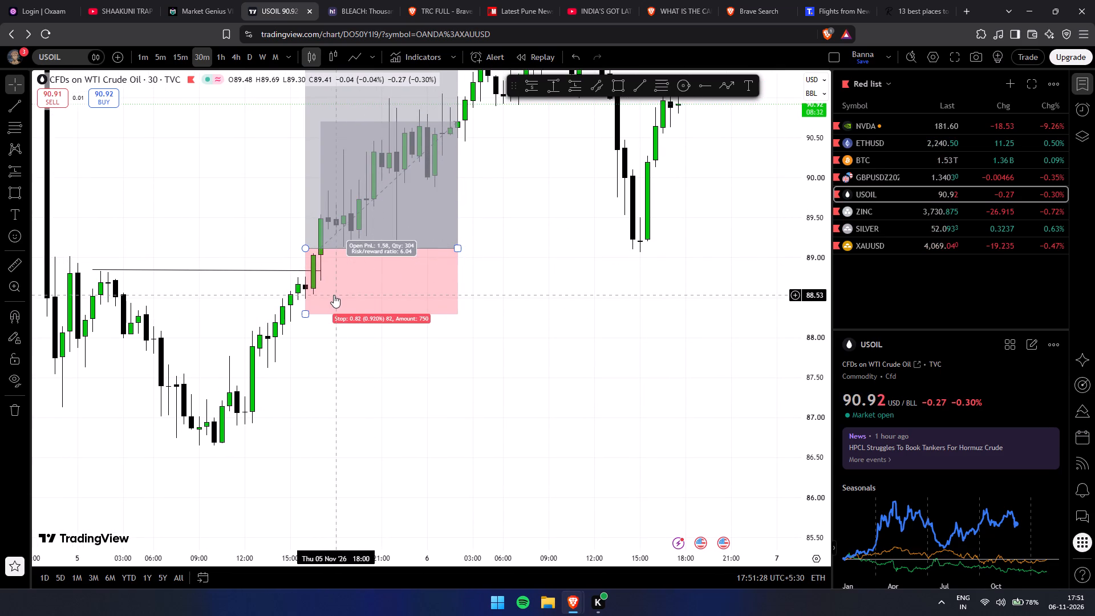
Compare the USOIL breakout and long setup on the 1-hour and 30-minute charts.
drag(814, 218, 774, 428)
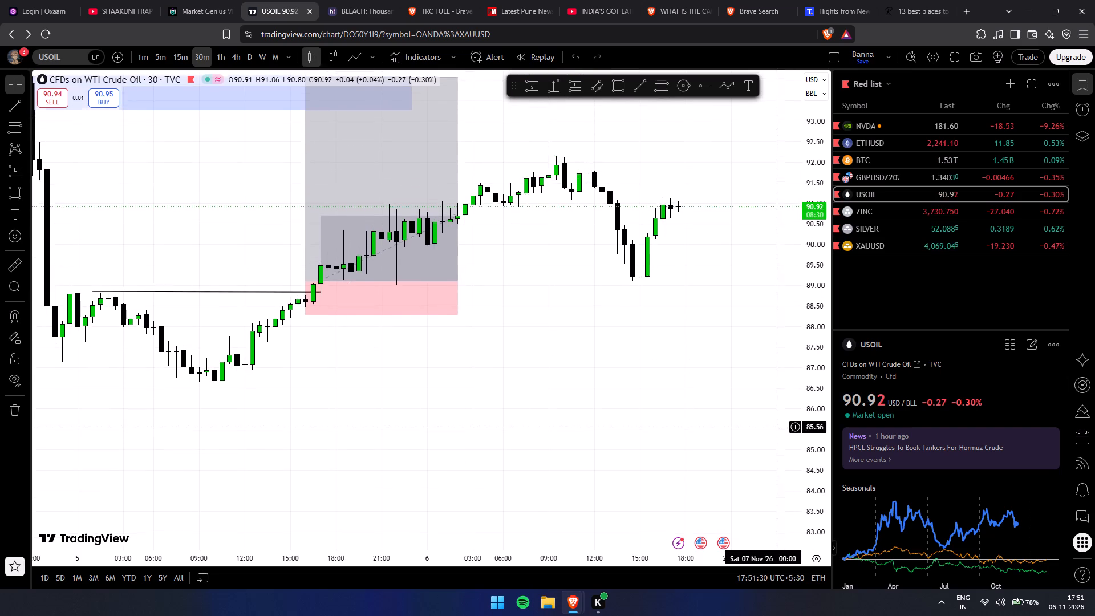
drag(774, 428, 774, 431)
scroll(728, 375, down, 3)
drag(719, 370, 501, 449)
scroll(503, 440, down, 1)
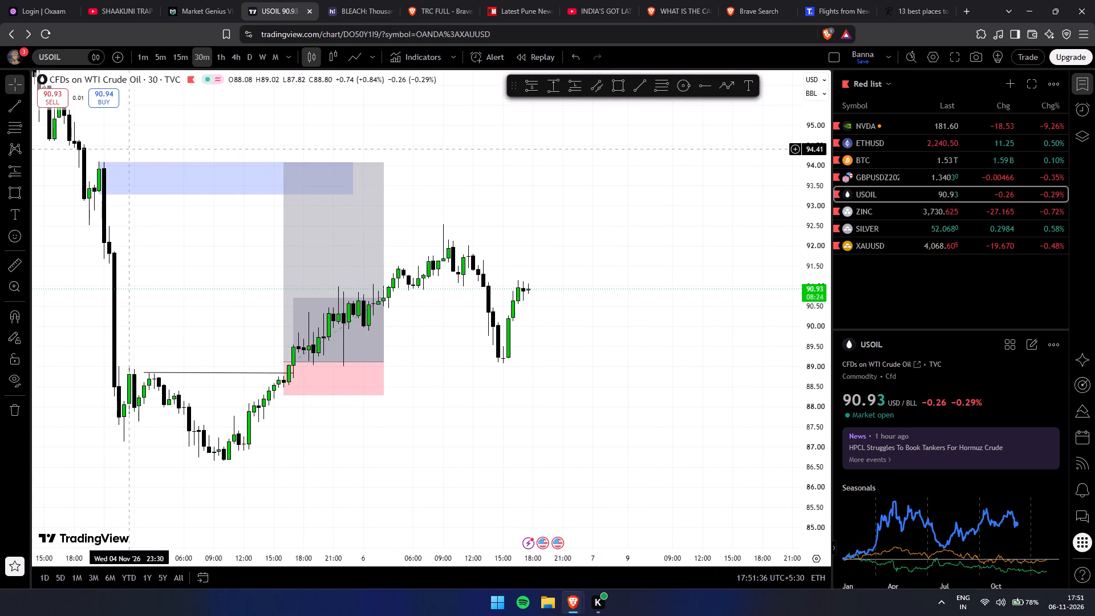
click(214, 55)
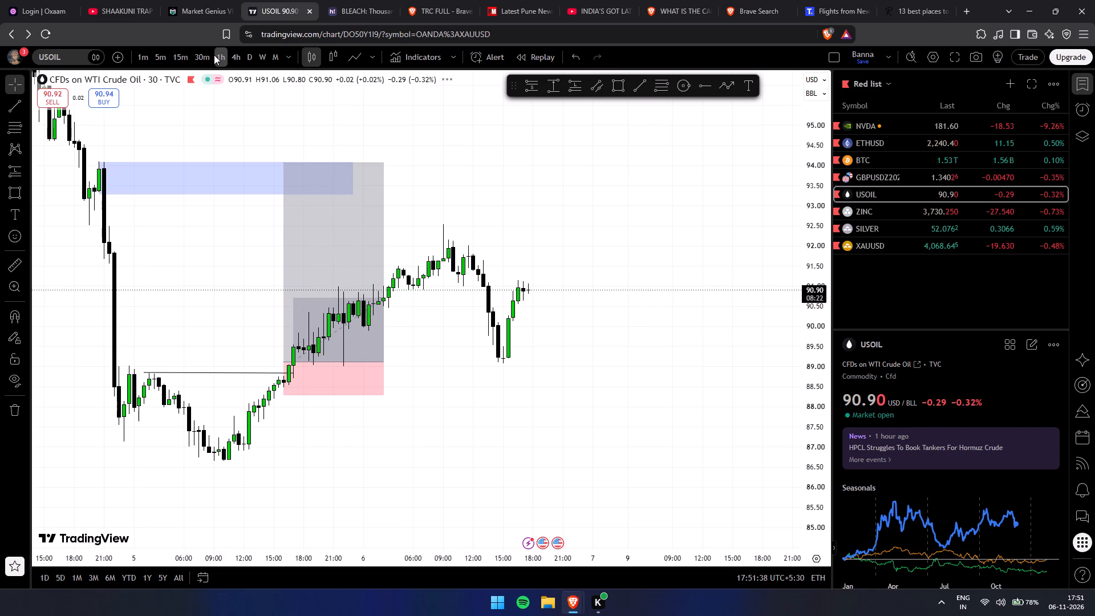
scroll(331, 202, up, 2)
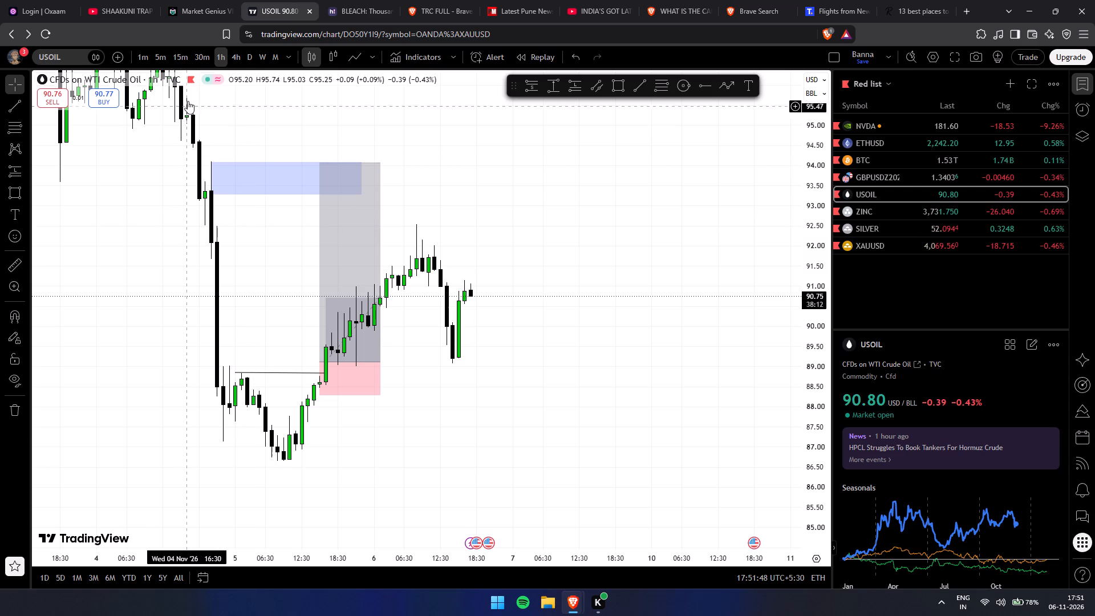
click(204, 54)
scroll(569, 337, down, 4)
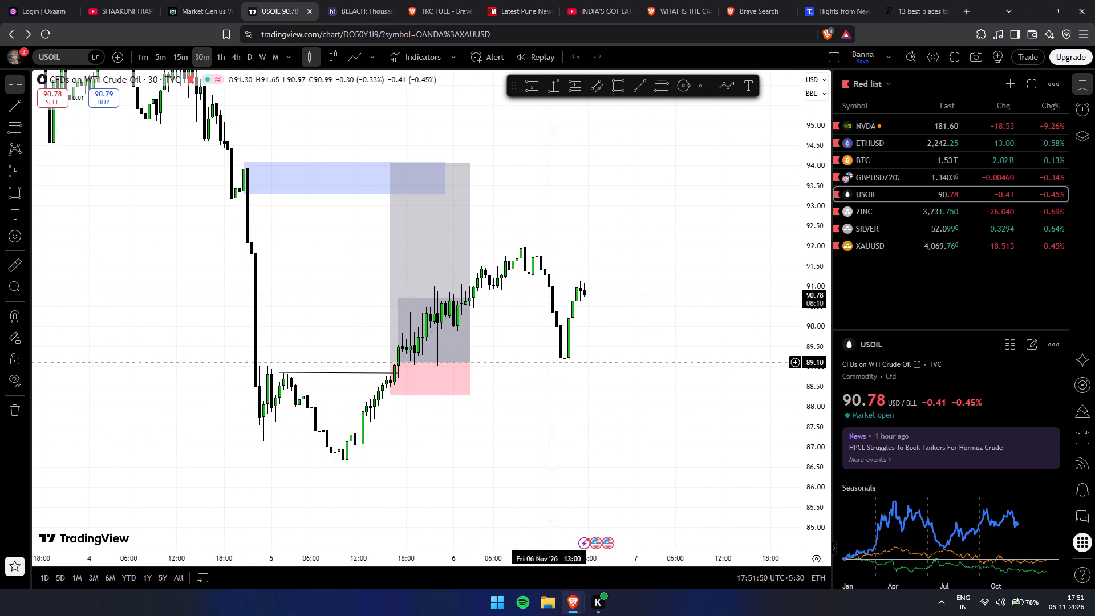
drag(649, 347, 698, 324)
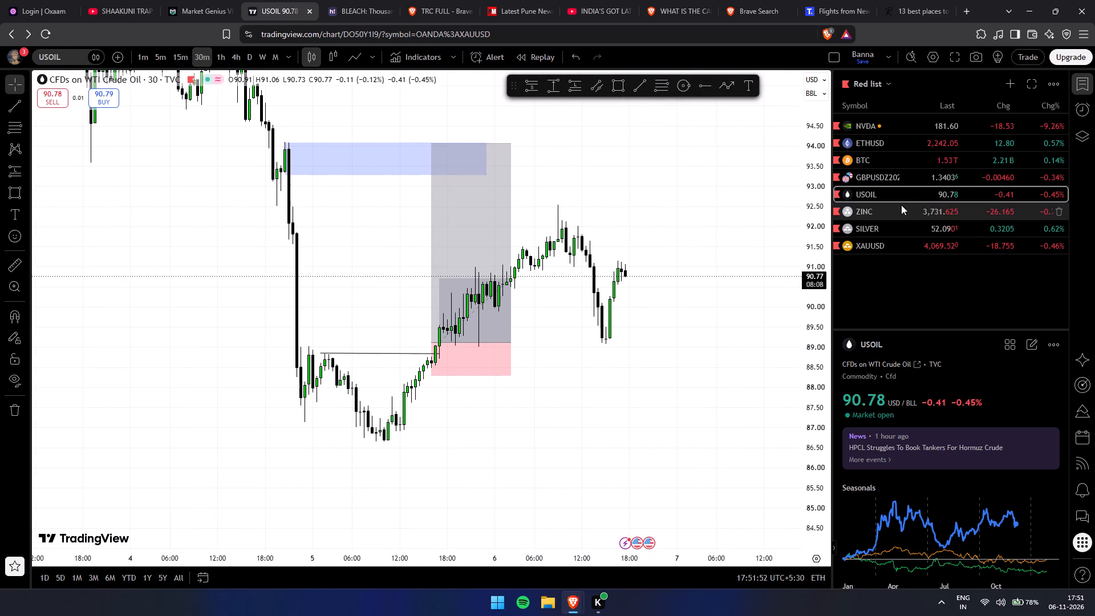
Open the ZINC chart from the Red list and examine its recent 30-minute price action.
click(901, 205)
drag(700, 323, 673, 238)
drag(808, 337, 789, 166)
scroll(756, 277, up, 6)
drag(565, 319, 704, 265)
drag(816, 178, 803, 389)
scroll(703, 347, down, 5)
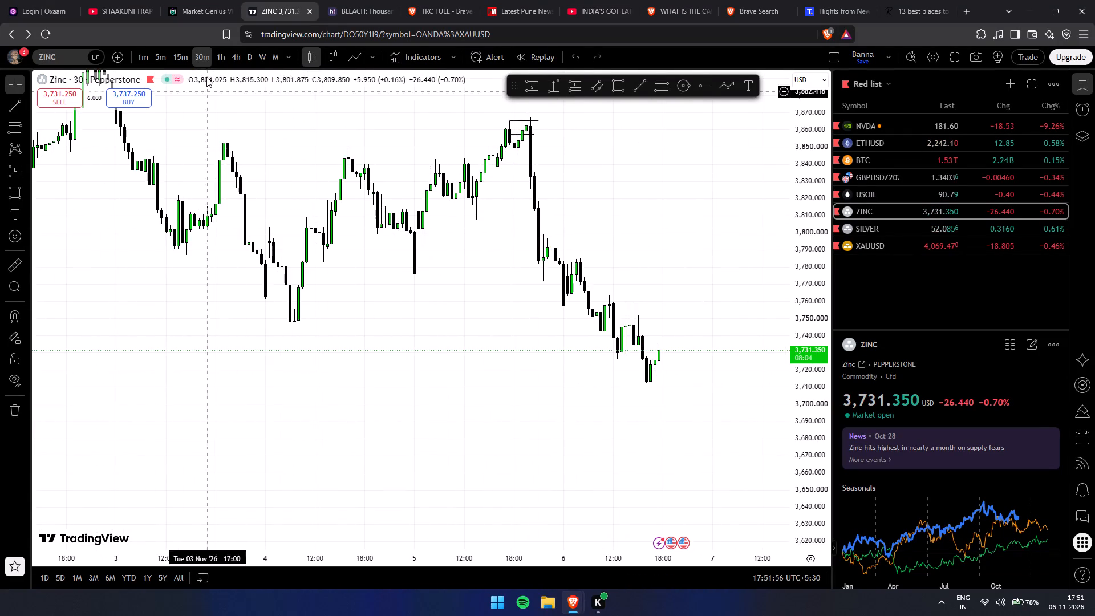
Switch ZINC to the monthly interval and examine its price history from 2021 to 2026.
click(278, 57)
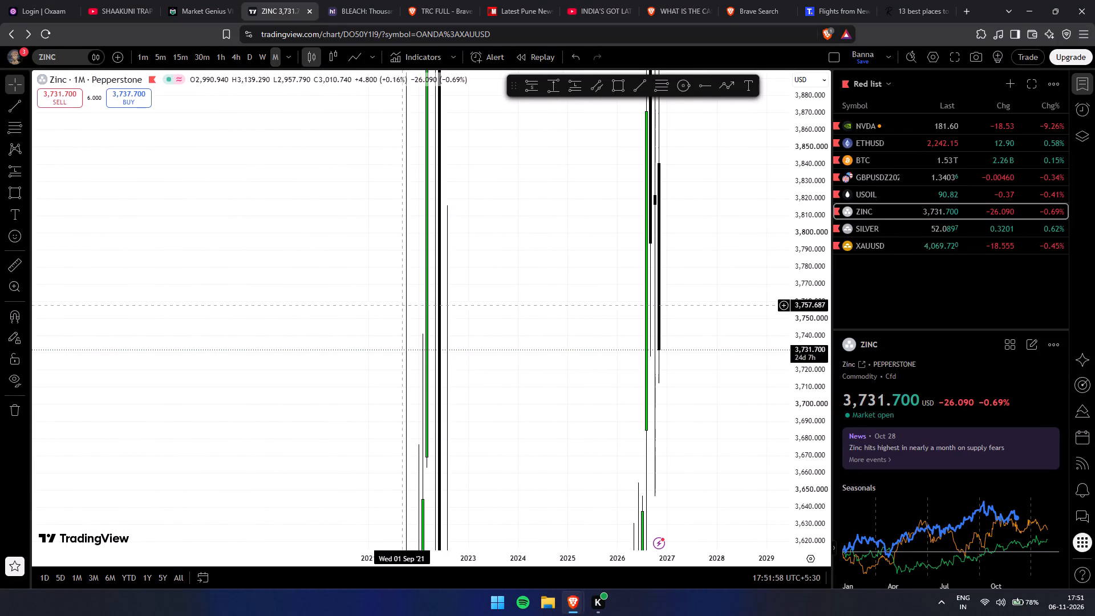
drag(803, 261, 755, 566)
drag(810, 268, 833, 371)
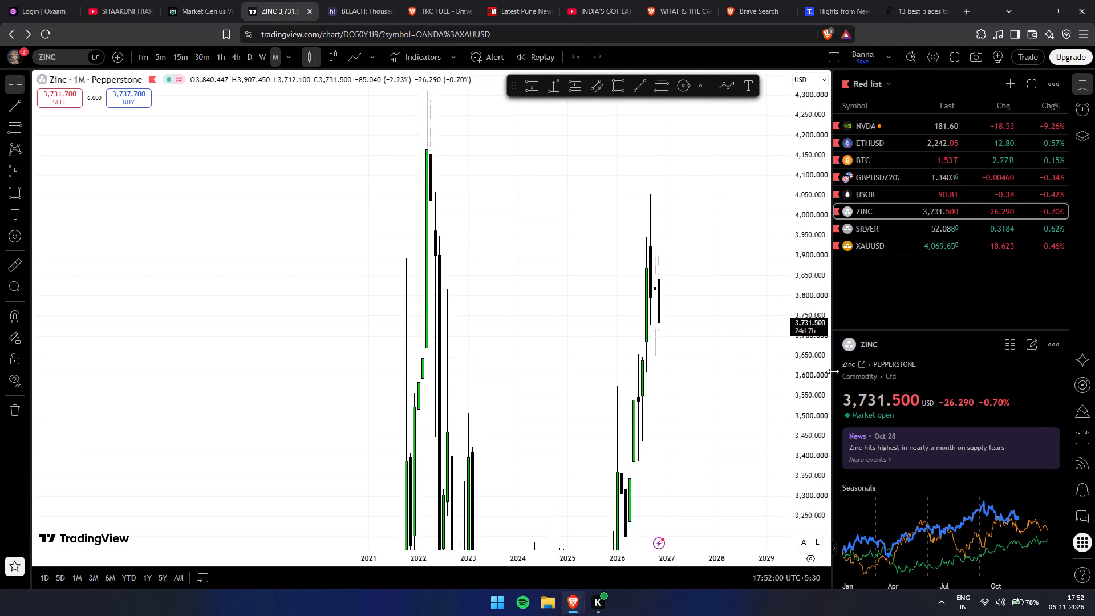
drag(833, 371, 818, 545)
scroll(771, 413, up, 6)
drag(637, 457, 658, 359)
scroll(658, 359, down, 5)
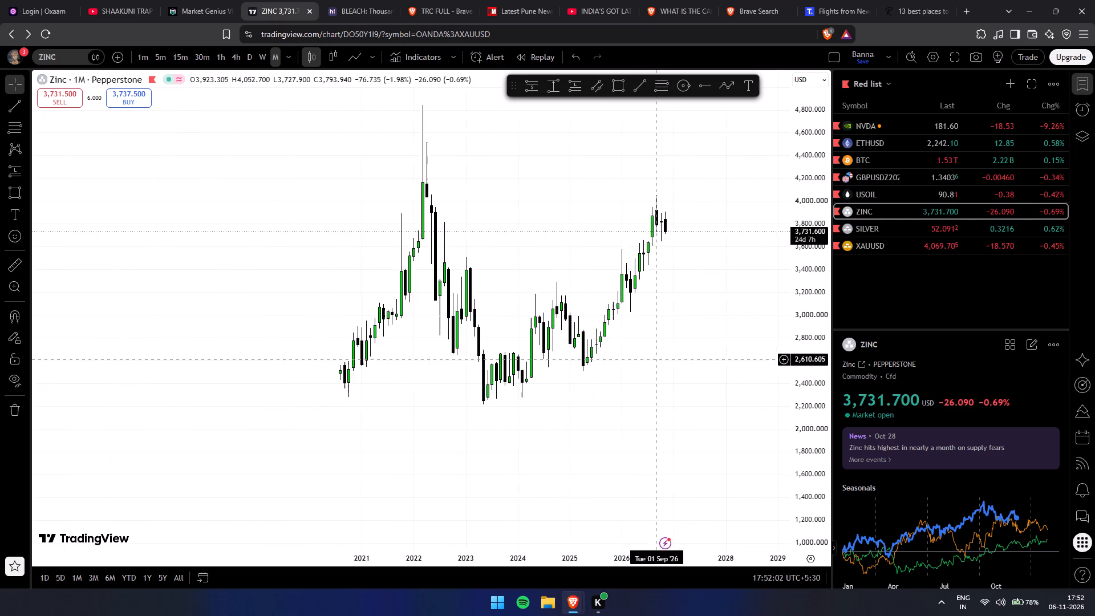
drag(609, 364, 706, 289)
drag(798, 234, 775, 378)
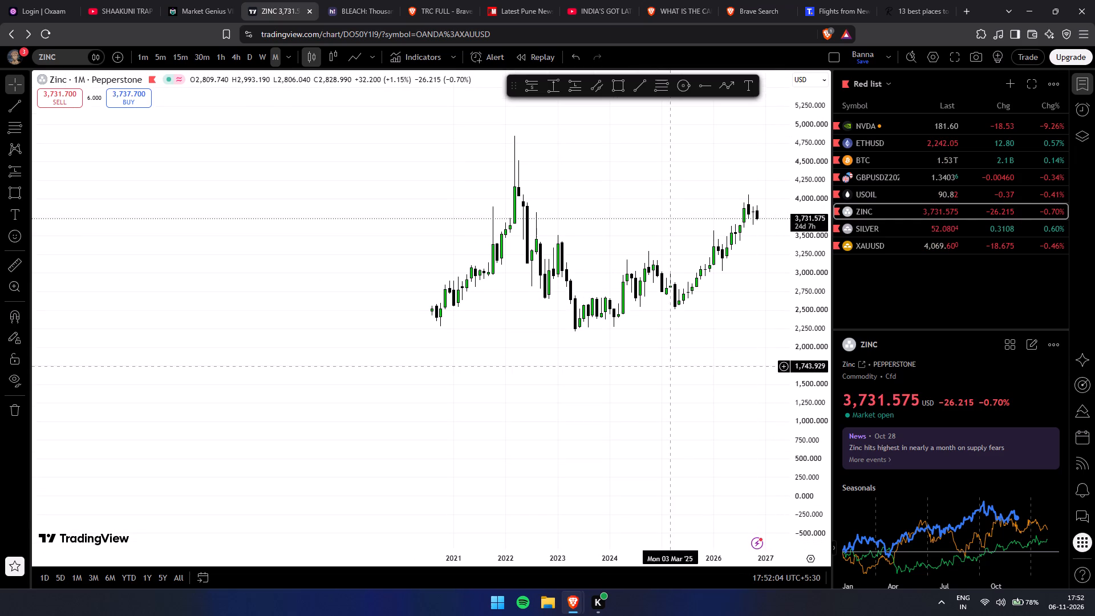
click(672, 366)
drag(96, 78, 127, 79)
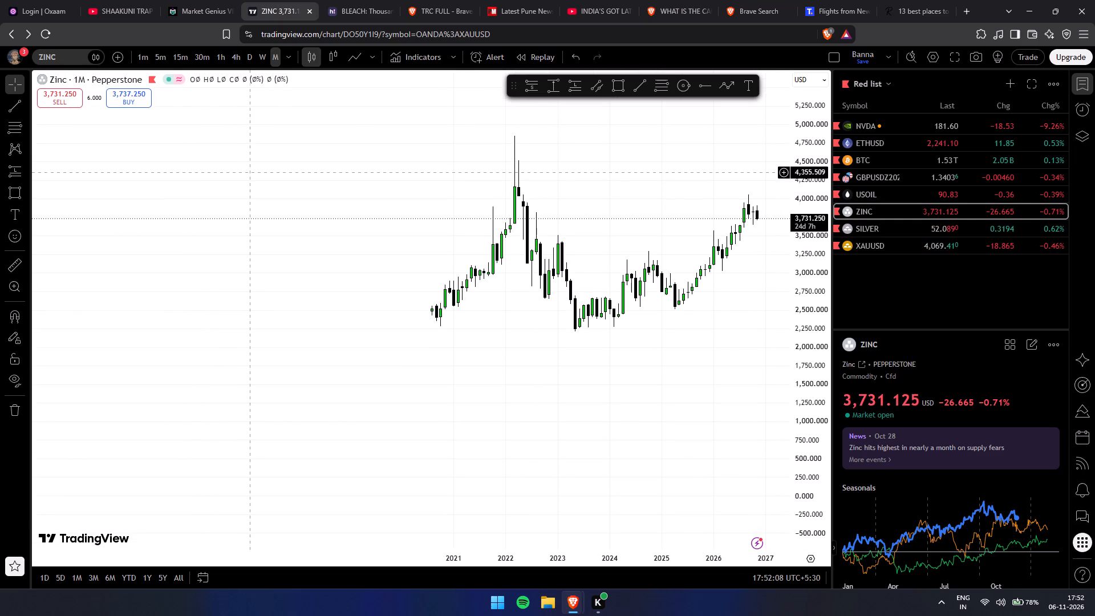
drag(361, 226, 270, 244)
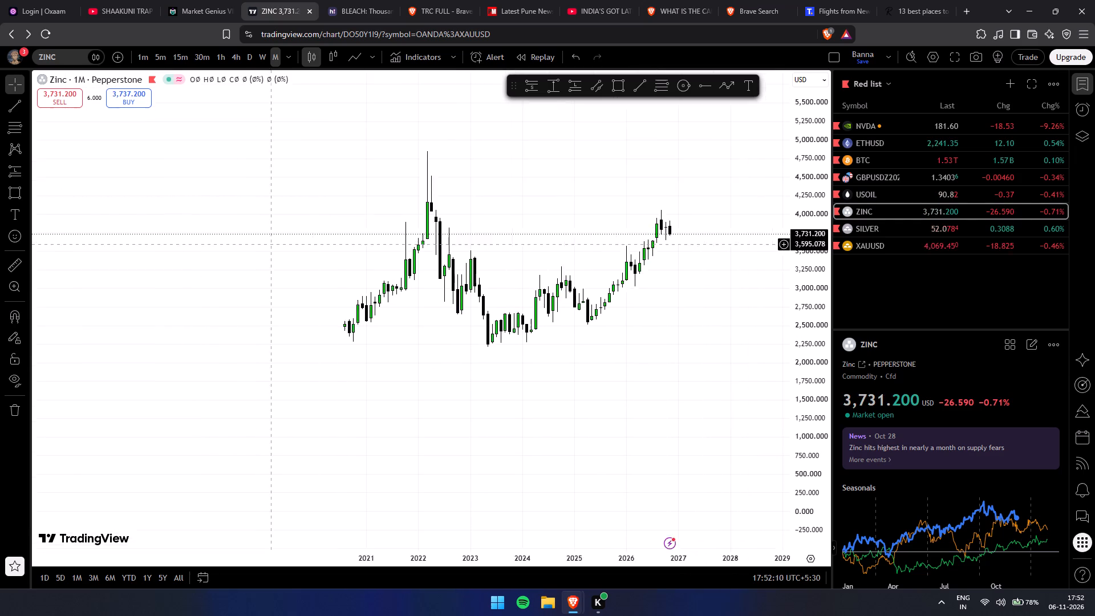
drag(270, 244, 253, 249)
scroll(650, 341, up, 7)
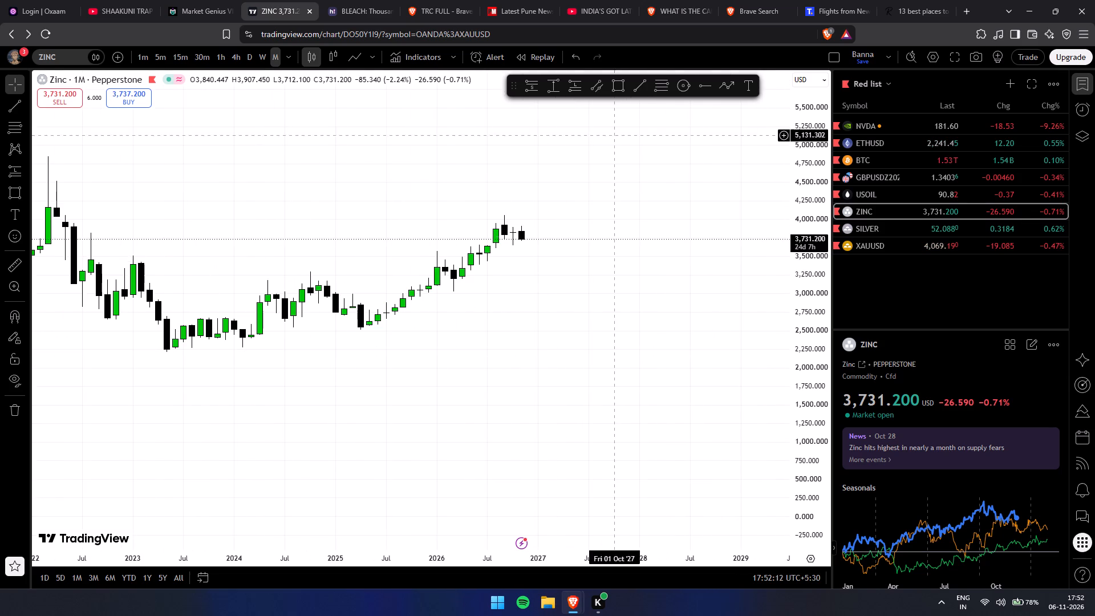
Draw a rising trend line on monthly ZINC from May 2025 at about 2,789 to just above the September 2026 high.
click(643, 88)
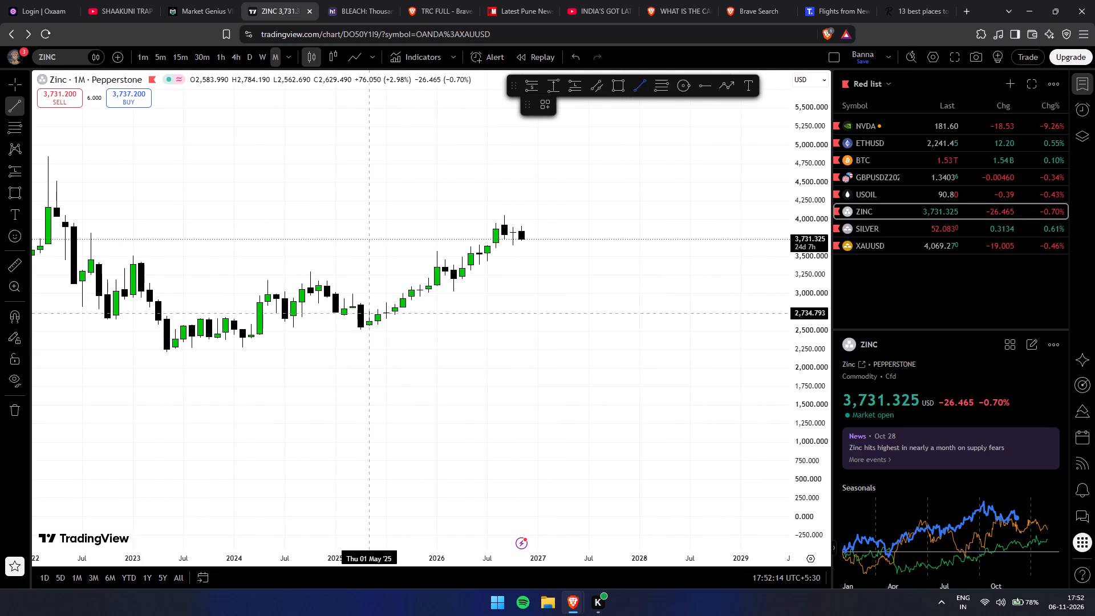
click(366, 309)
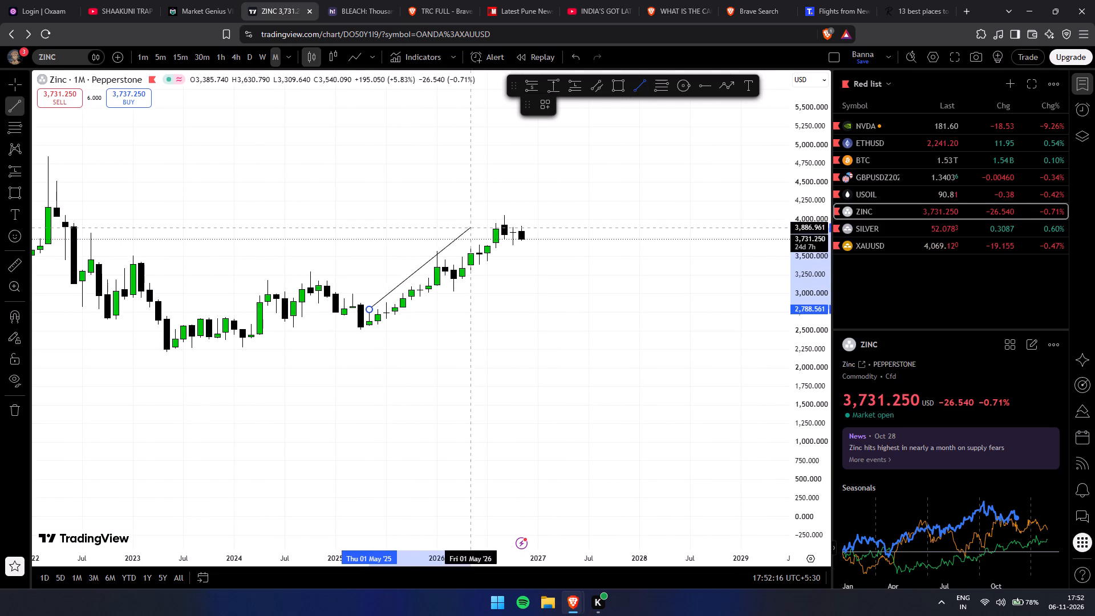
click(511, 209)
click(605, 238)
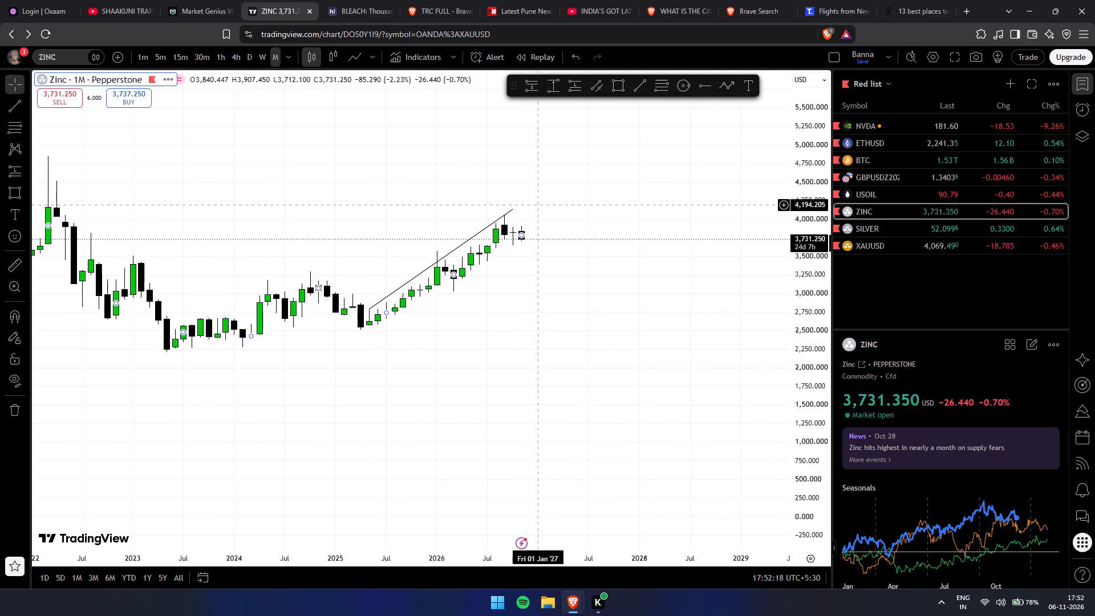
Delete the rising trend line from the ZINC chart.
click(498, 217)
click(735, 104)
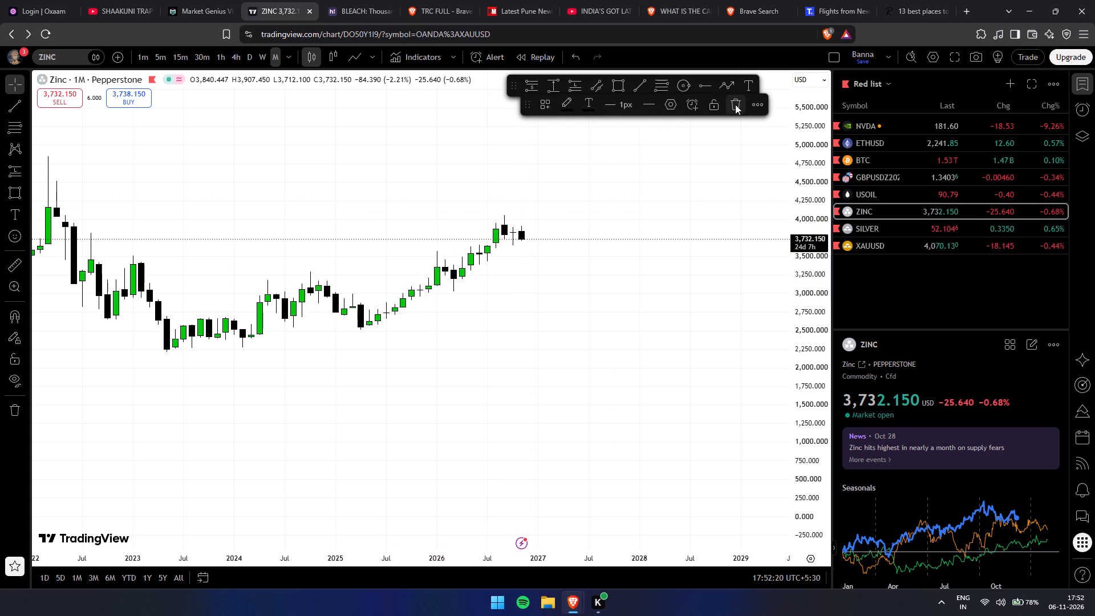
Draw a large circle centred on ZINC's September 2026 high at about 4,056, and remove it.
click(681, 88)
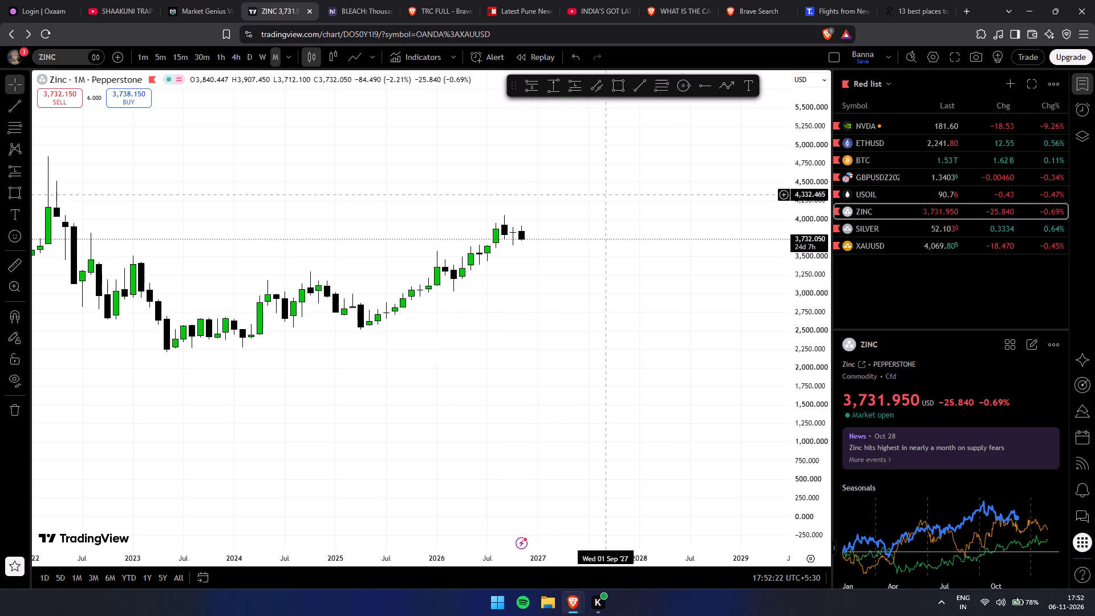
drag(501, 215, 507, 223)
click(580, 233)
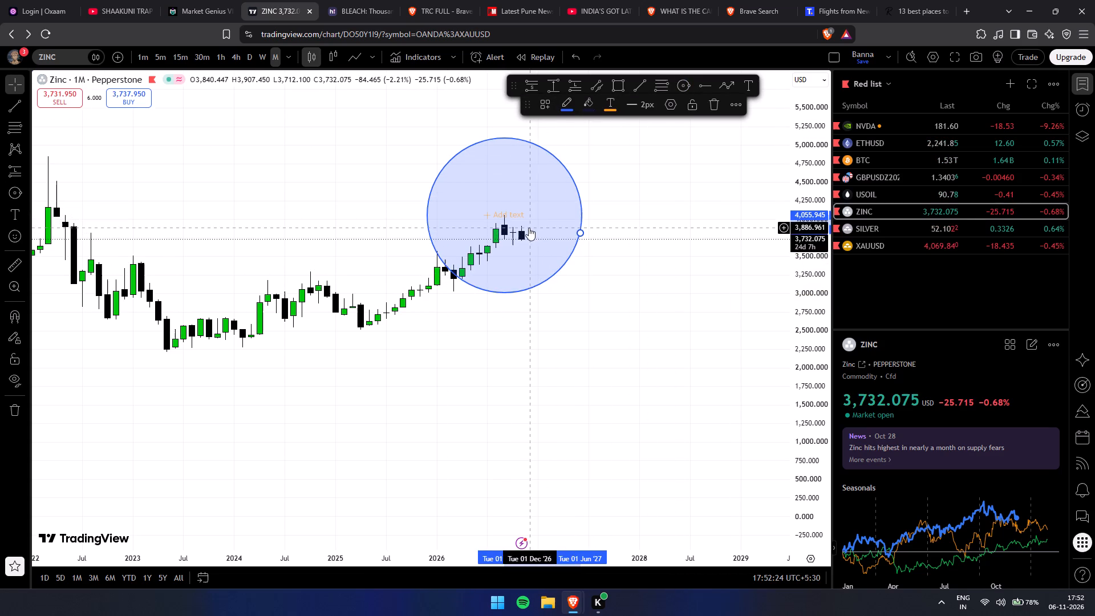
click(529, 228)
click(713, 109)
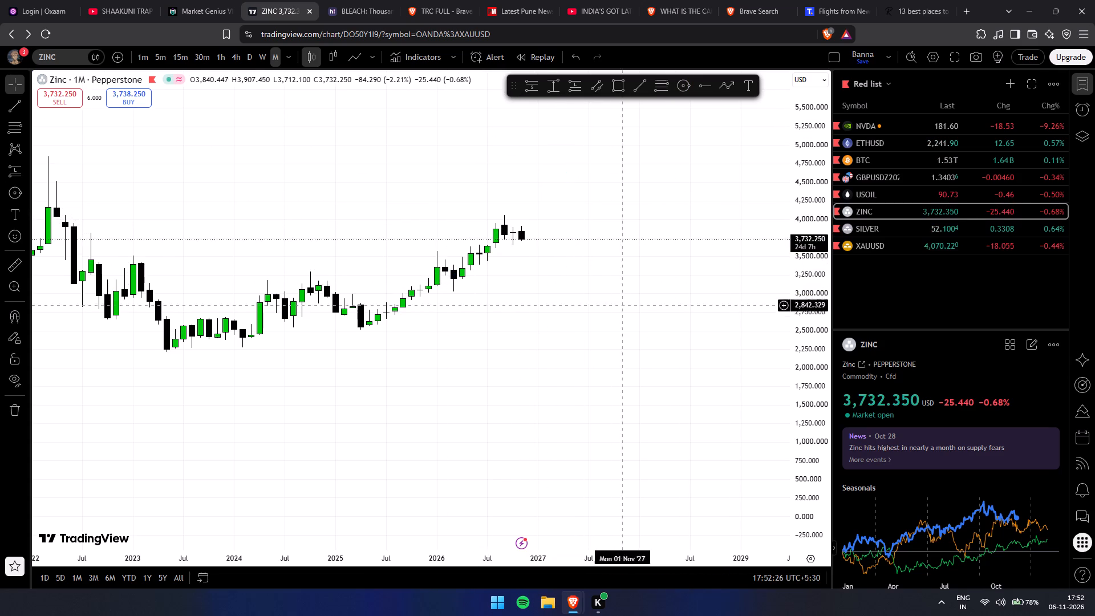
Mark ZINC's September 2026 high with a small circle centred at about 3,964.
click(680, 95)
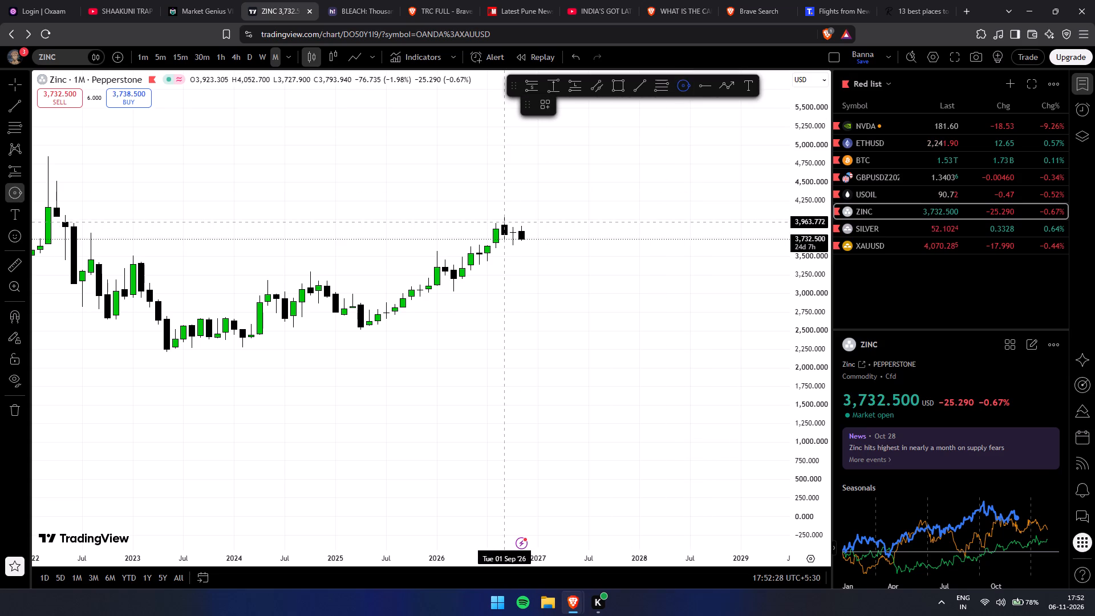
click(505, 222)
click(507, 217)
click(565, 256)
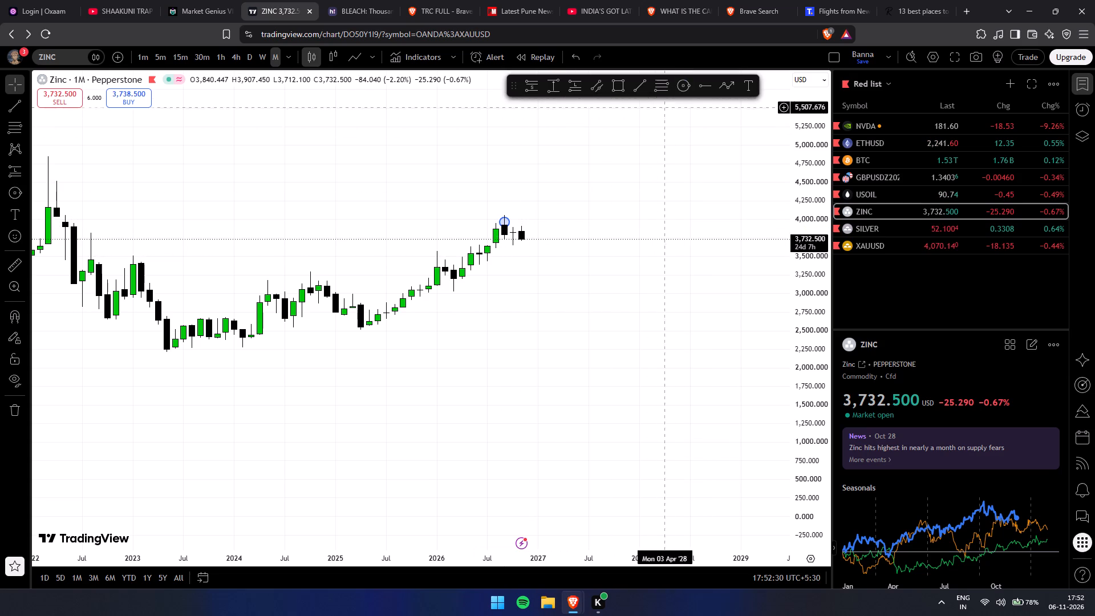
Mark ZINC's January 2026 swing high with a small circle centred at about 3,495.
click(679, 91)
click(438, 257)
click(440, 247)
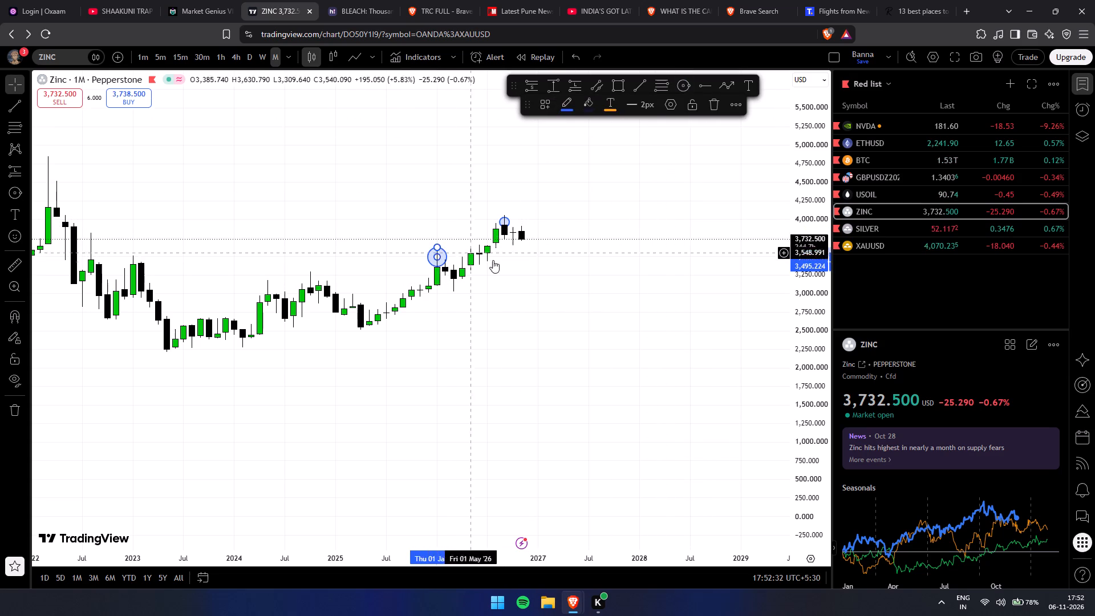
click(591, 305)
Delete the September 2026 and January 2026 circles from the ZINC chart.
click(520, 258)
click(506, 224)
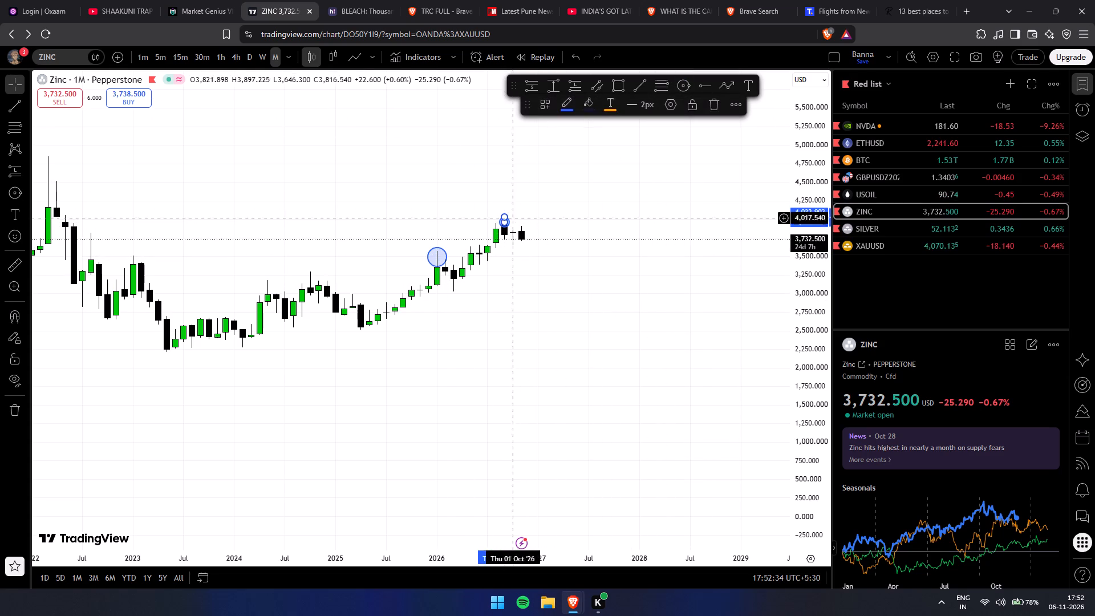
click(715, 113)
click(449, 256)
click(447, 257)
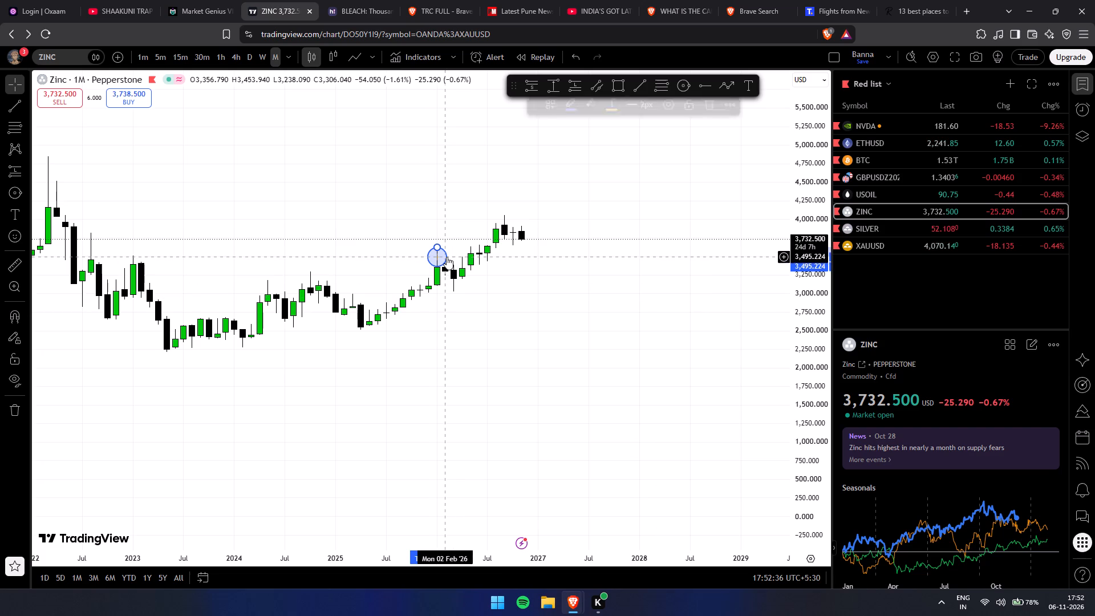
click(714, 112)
Examine ZINC's monthly price structure from the 2022 peak through the 2026 rise.
scroll(607, 307, down, 3)
drag(599, 398, 525, 353)
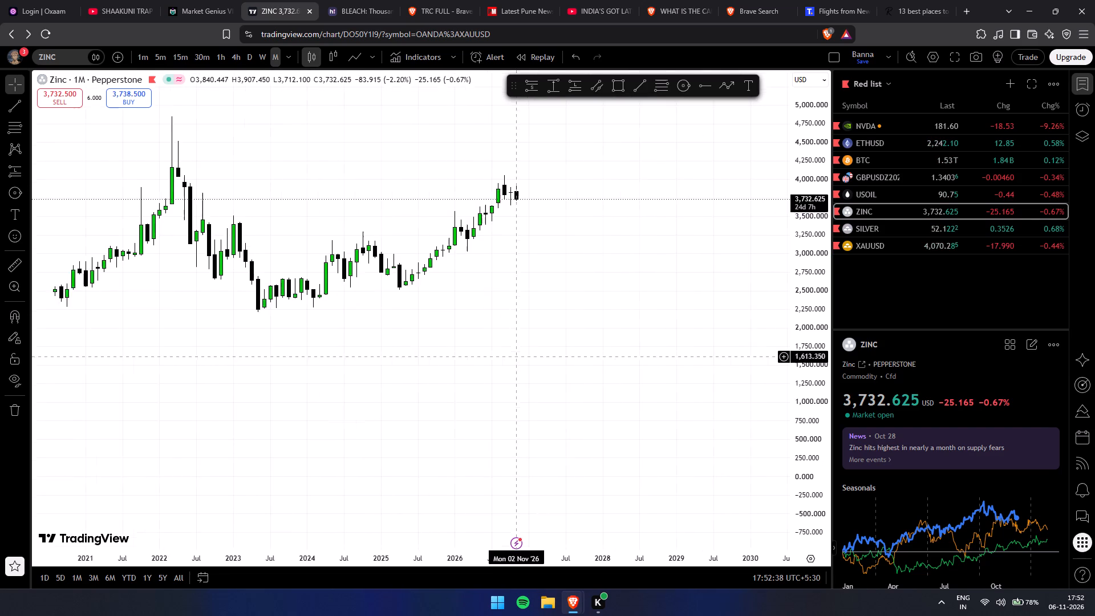
drag(525, 353, 529, 353)
drag(540, 390, 518, 419)
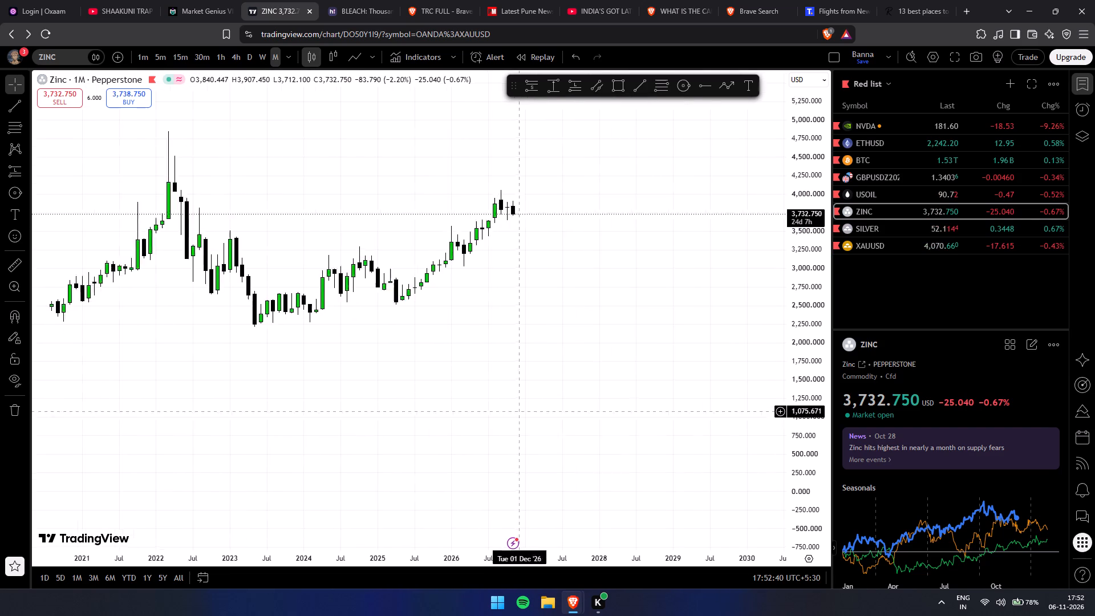
drag(518, 419, 531, 477)
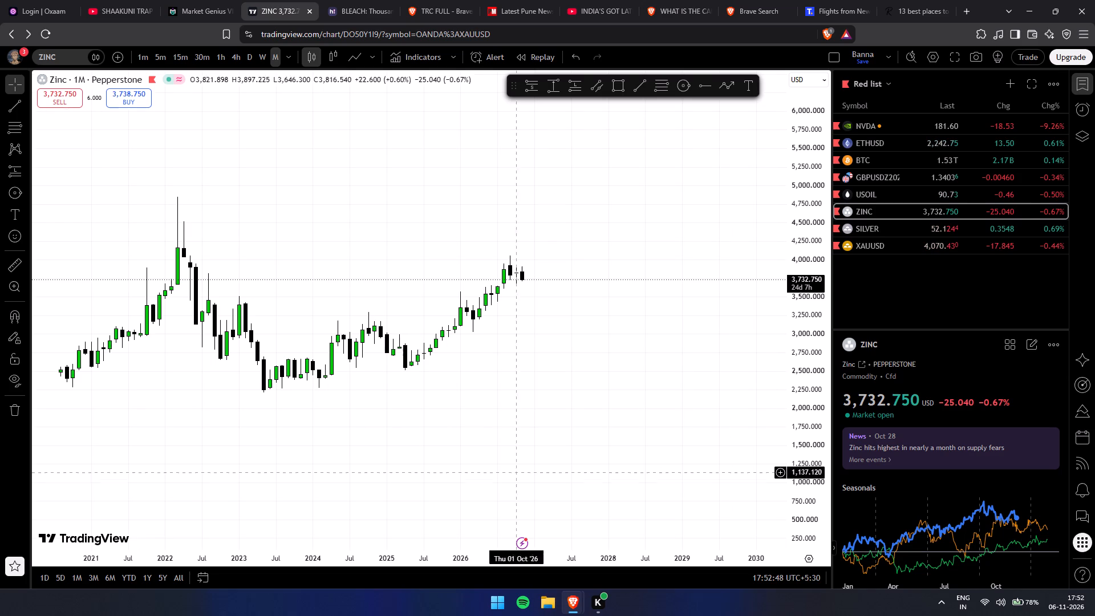
drag(564, 431, 437, 453)
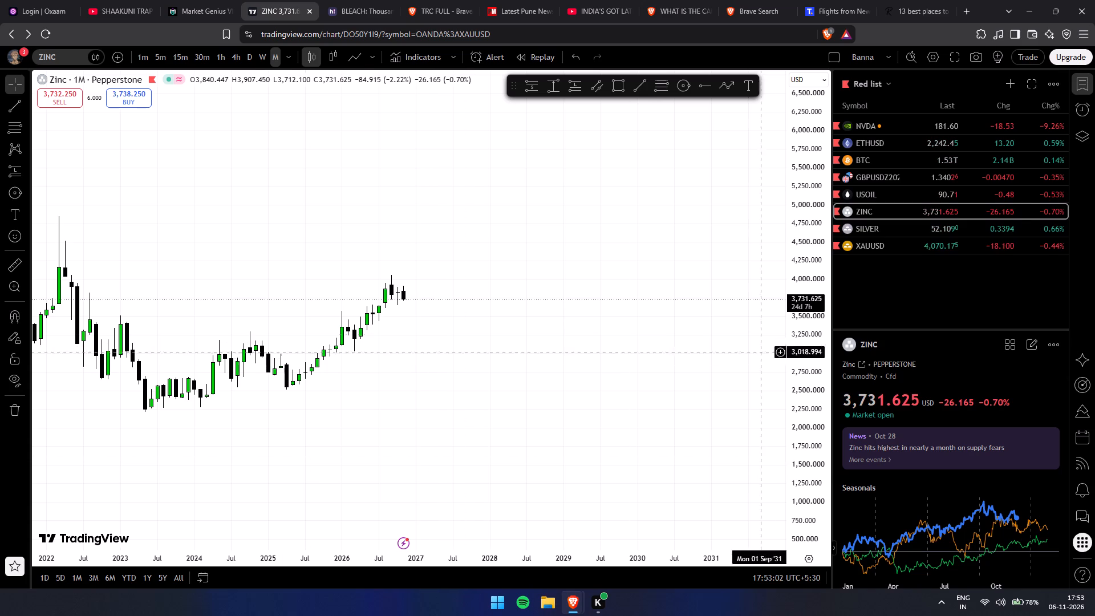
drag(785, 390, 808, 312)
drag(808, 371, 794, 248)
drag(581, 343, 618, 379)
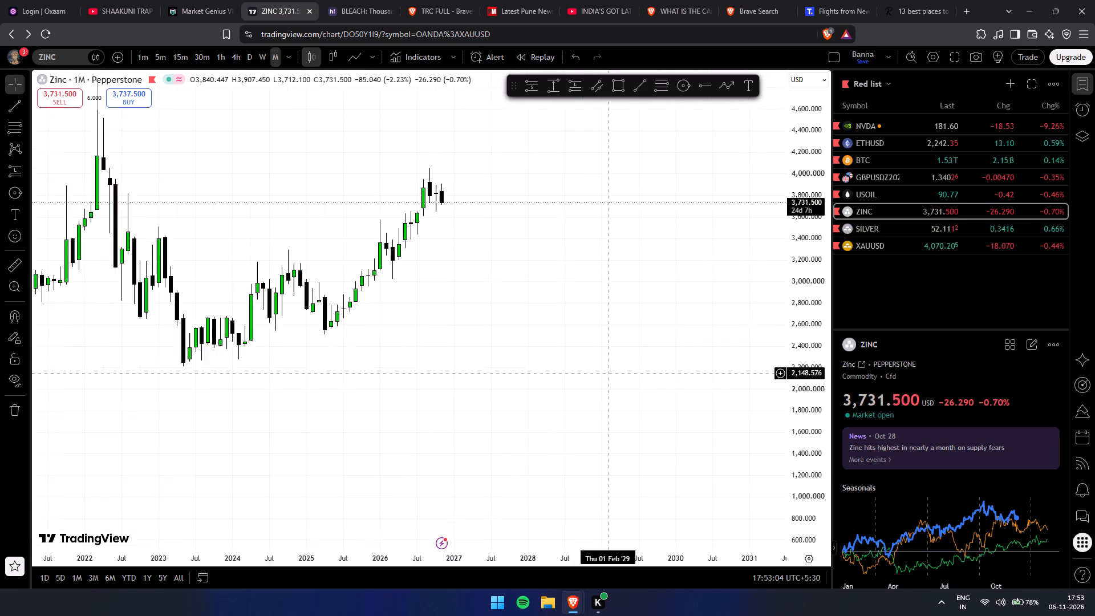
drag(618, 379, 581, 417)
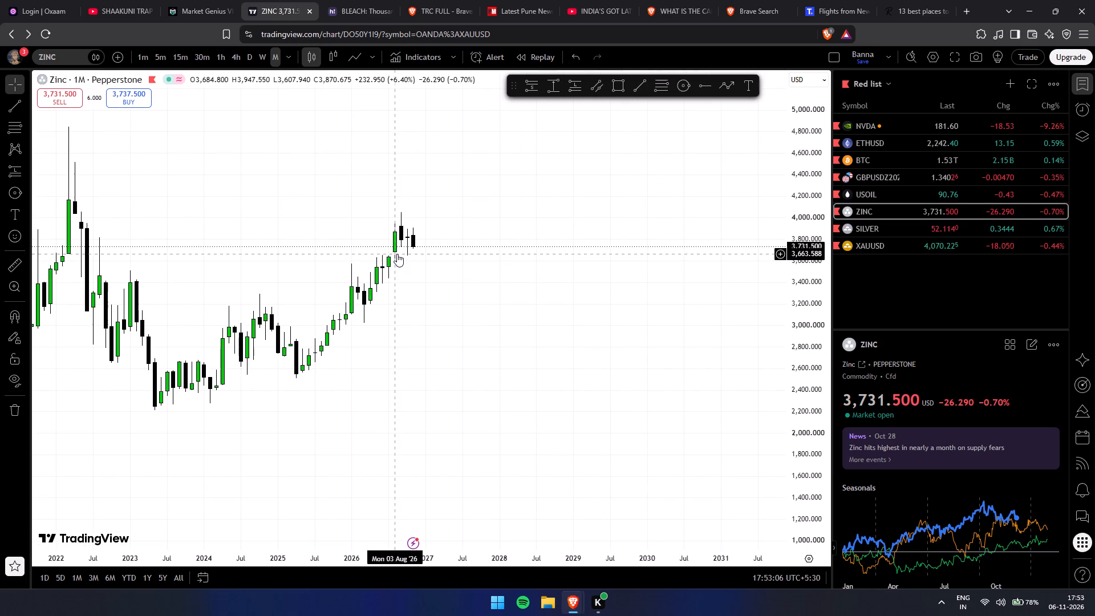
scroll(449, 256, down, 9)
drag(809, 198, 796, 472)
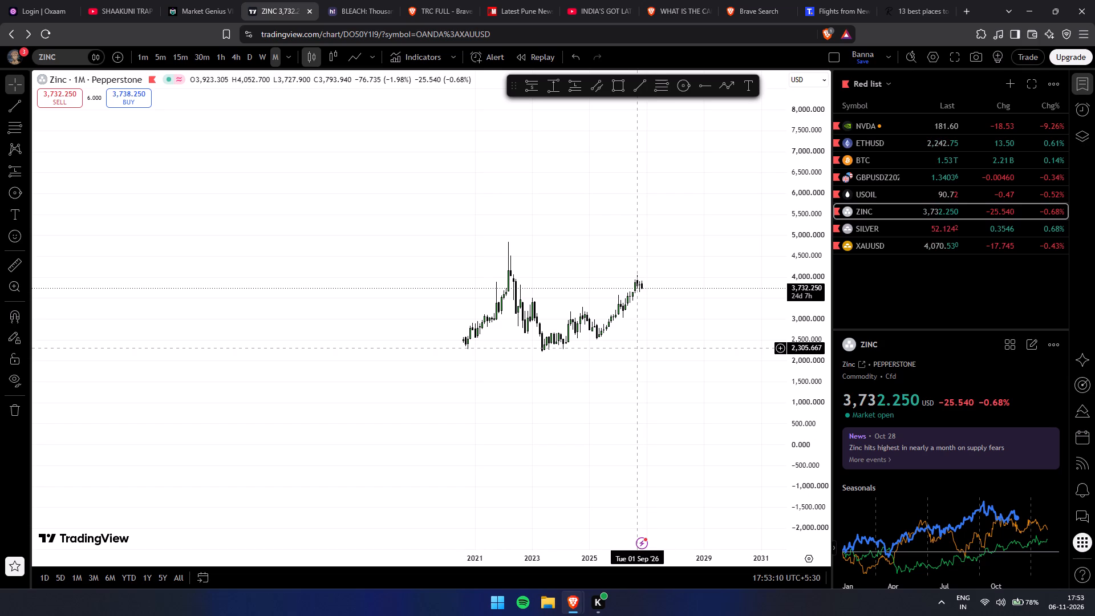
drag(782, 413, 752, 380)
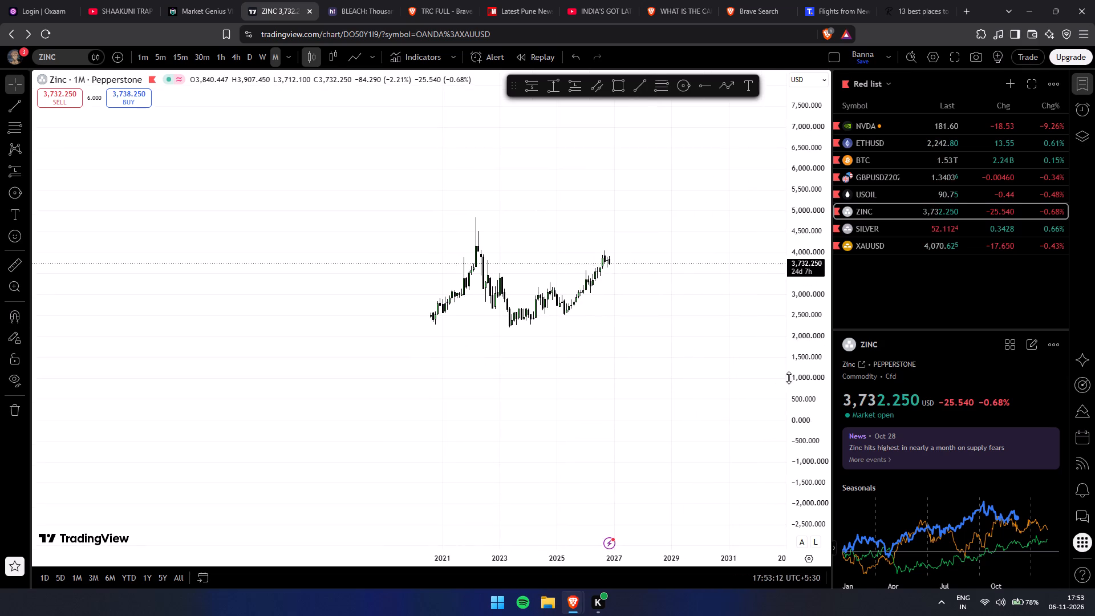
drag(803, 391, 818, 240)
scroll(688, 309, up, 6)
drag(437, 351, 719, 340)
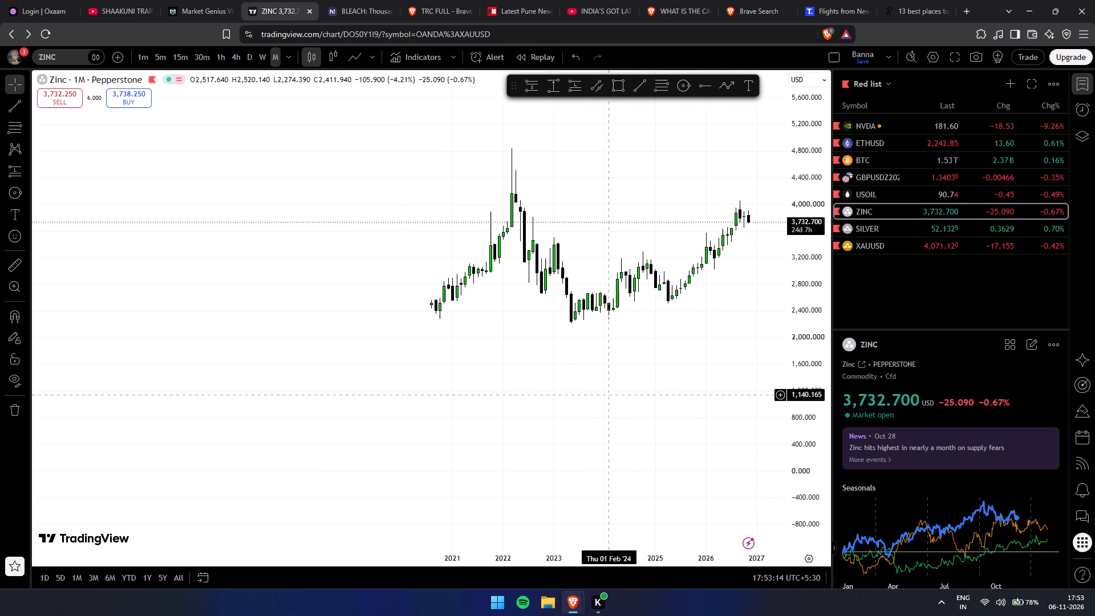
Examine ZINC's monthly price structure from the 2022 peak through the 2023–2024 base to the 2026 rise.
scroll(536, 413, up, 8)
scroll(537, 401, down, 2)
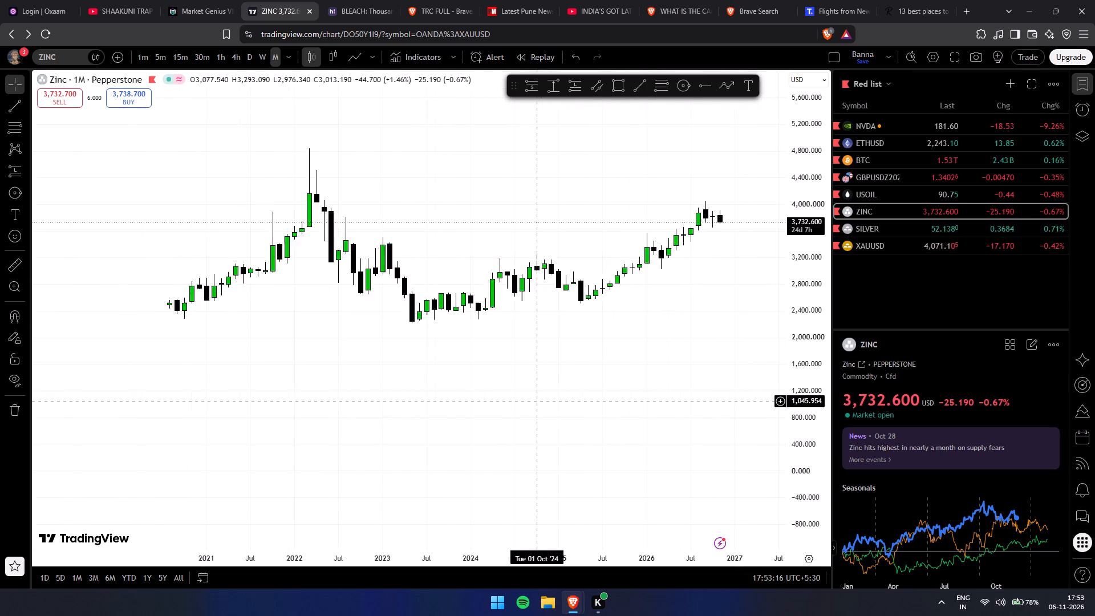
scroll(537, 401, down, 2)
drag(624, 358, 512, 400)
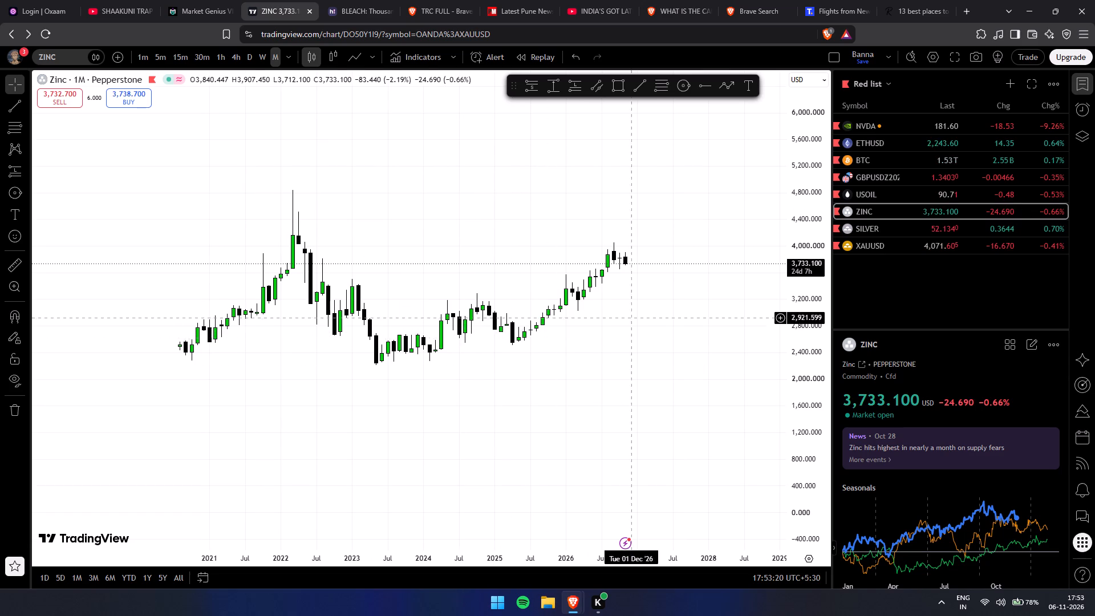
drag(631, 321, 546, 391)
drag(807, 415, 751, 138)
scroll(753, 370, up, 6)
drag(422, 398, 498, 364)
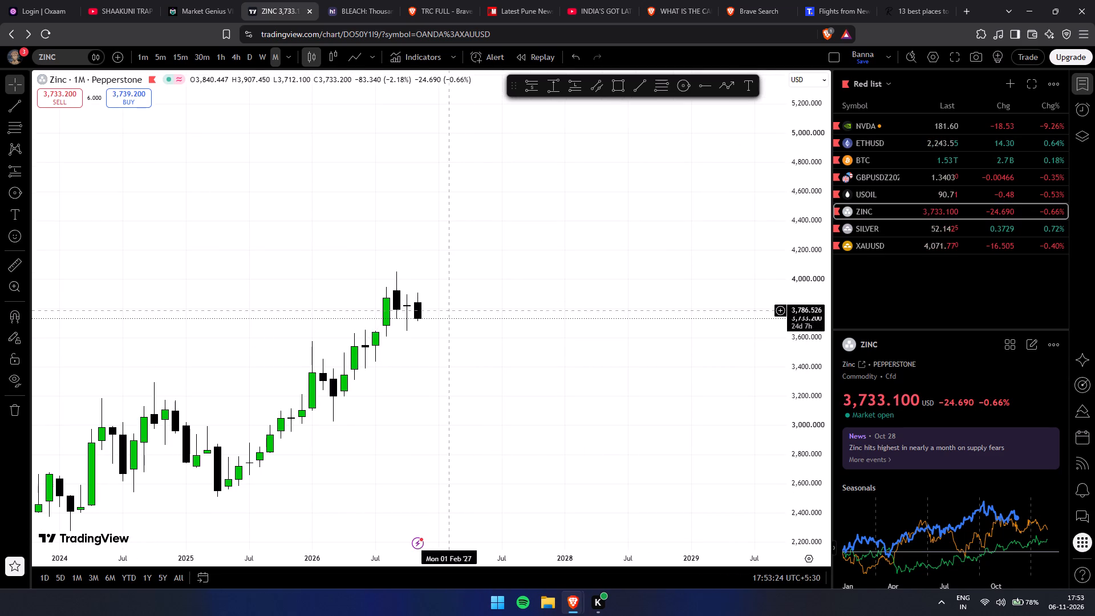
scroll(452, 237, down, 12)
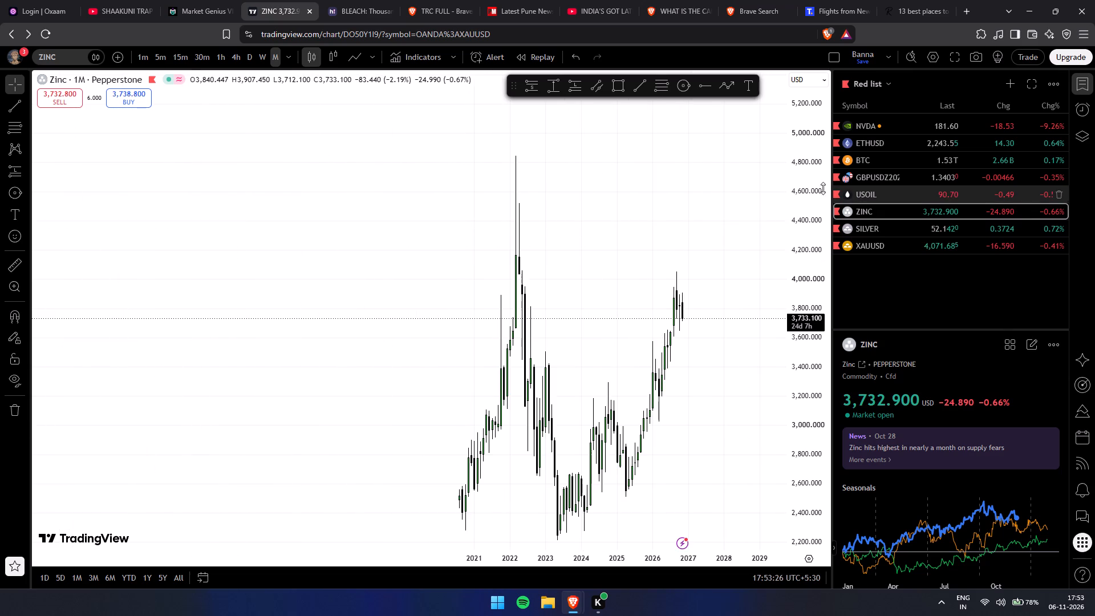
drag(789, 197, 746, 572)
scroll(704, 337, down, 2)
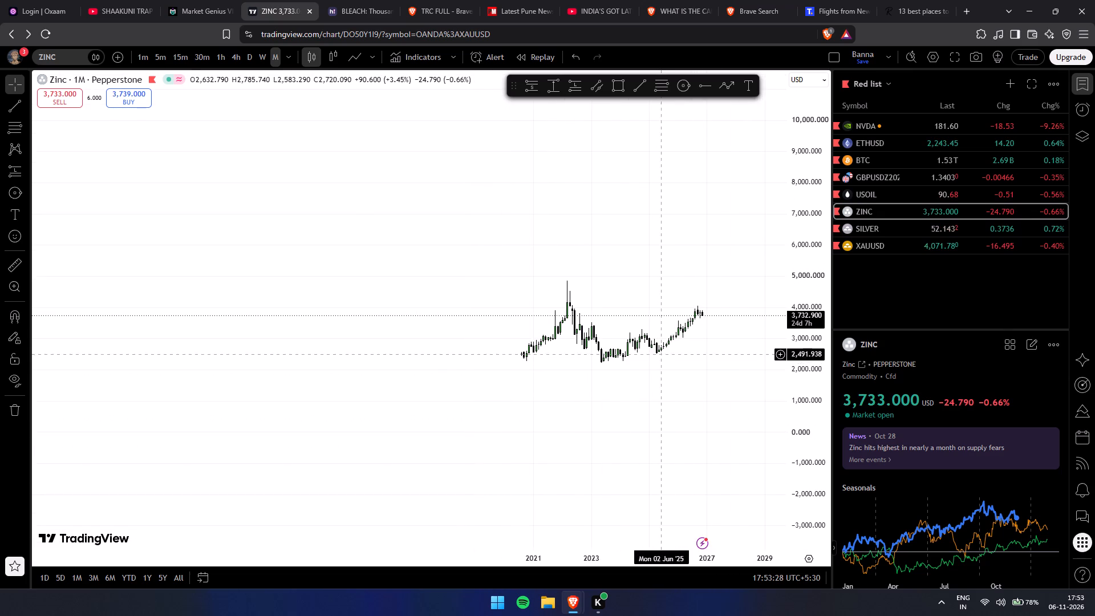
drag(806, 439, 774, 68)
scroll(644, 270, up, 7)
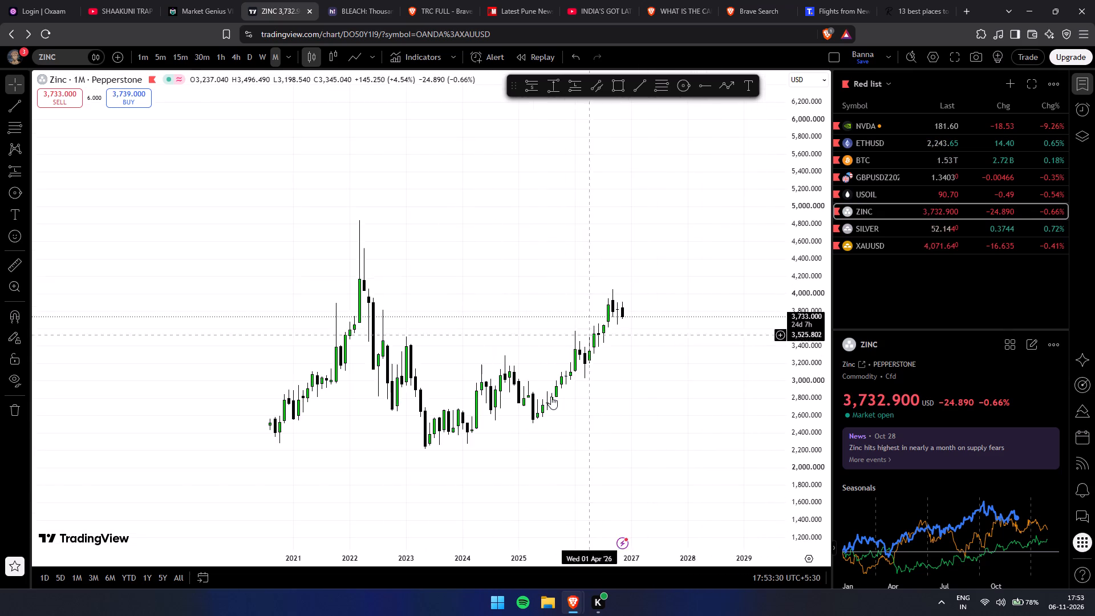
scroll(545, 411, up, 7)
drag(507, 438, 662, 230)
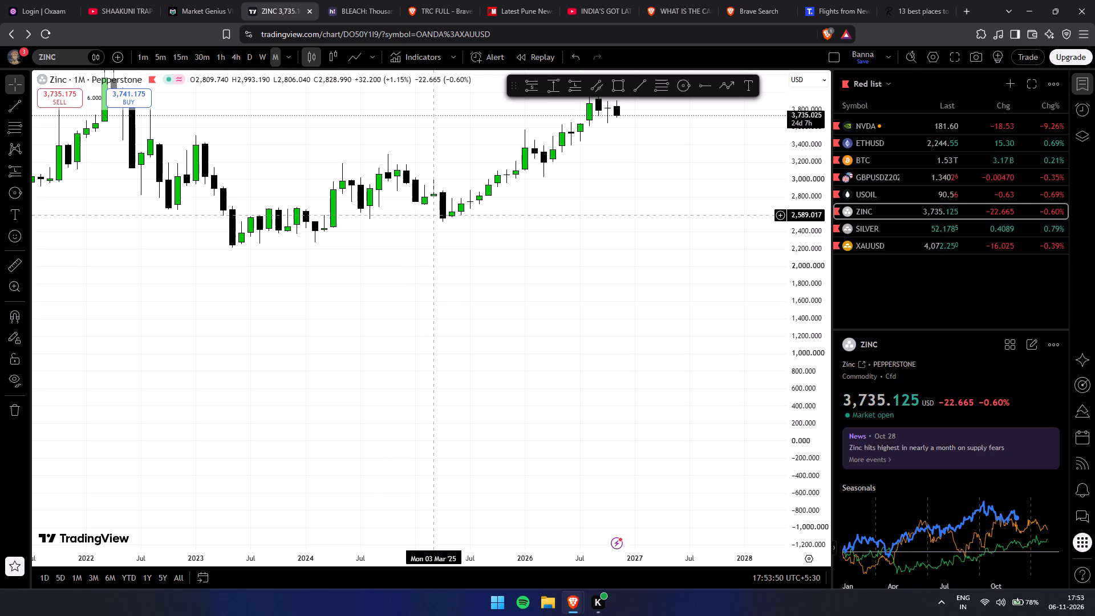
scroll(439, 220, down, 6)
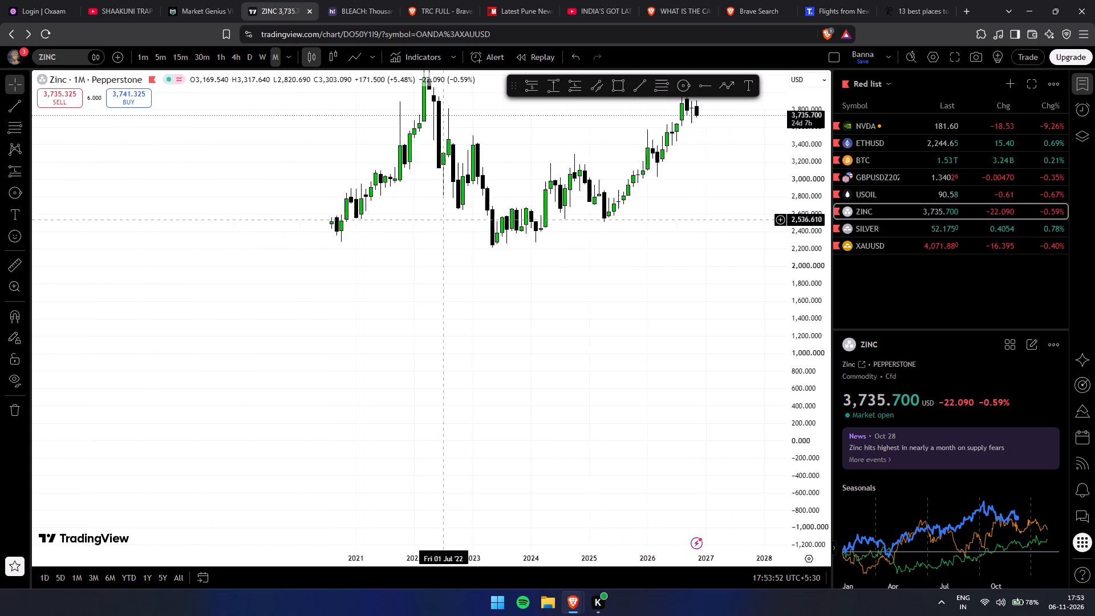
scroll(533, 236, down, 3)
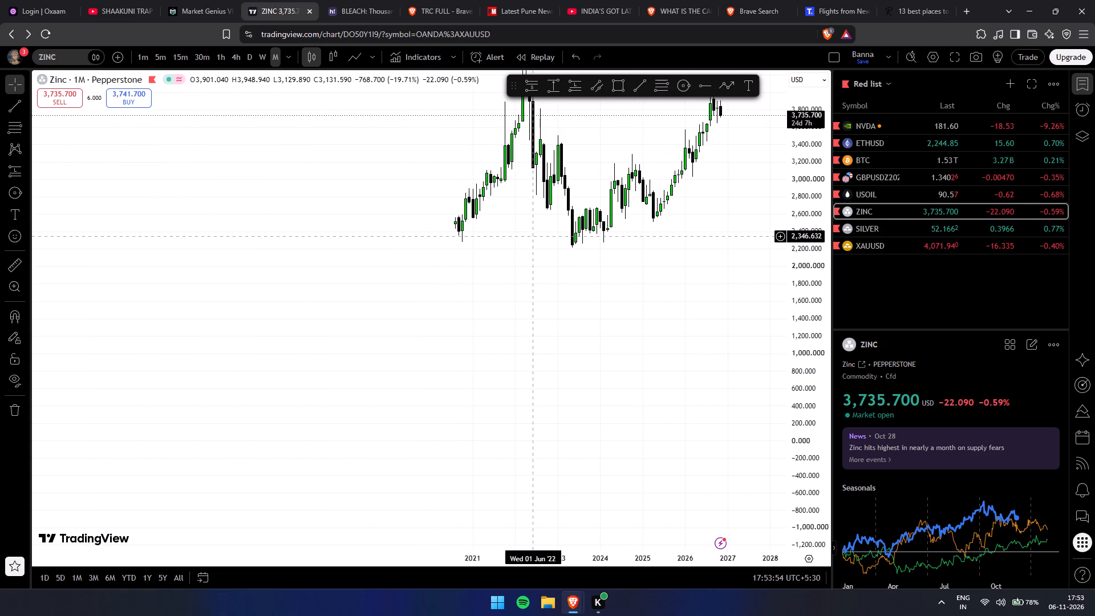
scroll(529, 229, up, 7)
drag(801, 319, 786, 119)
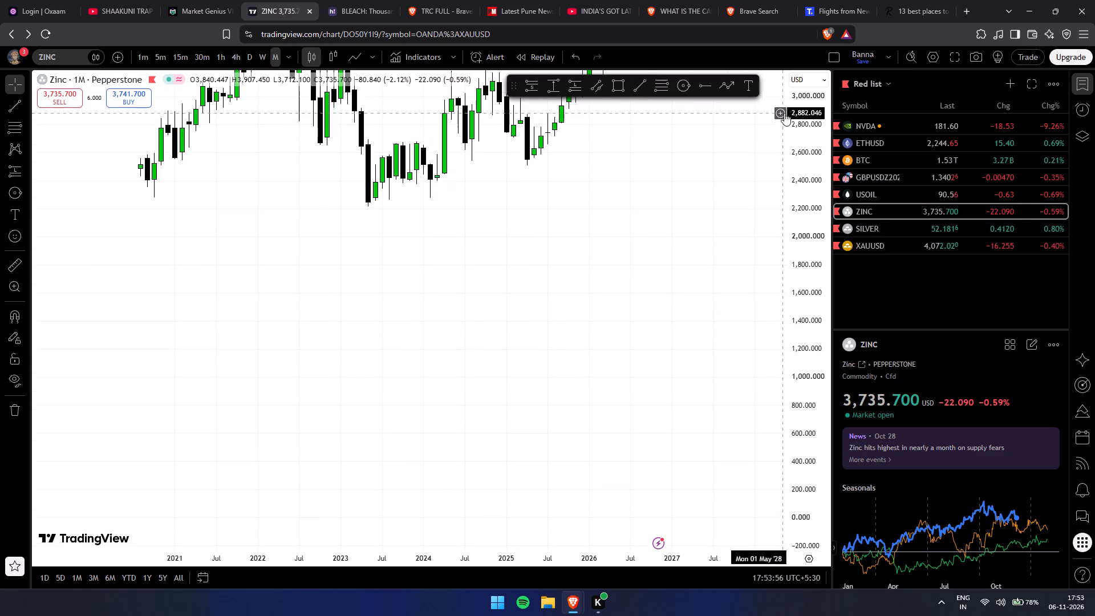
scroll(704, 204, up, 7)
drag(489, 277, 766, 380)
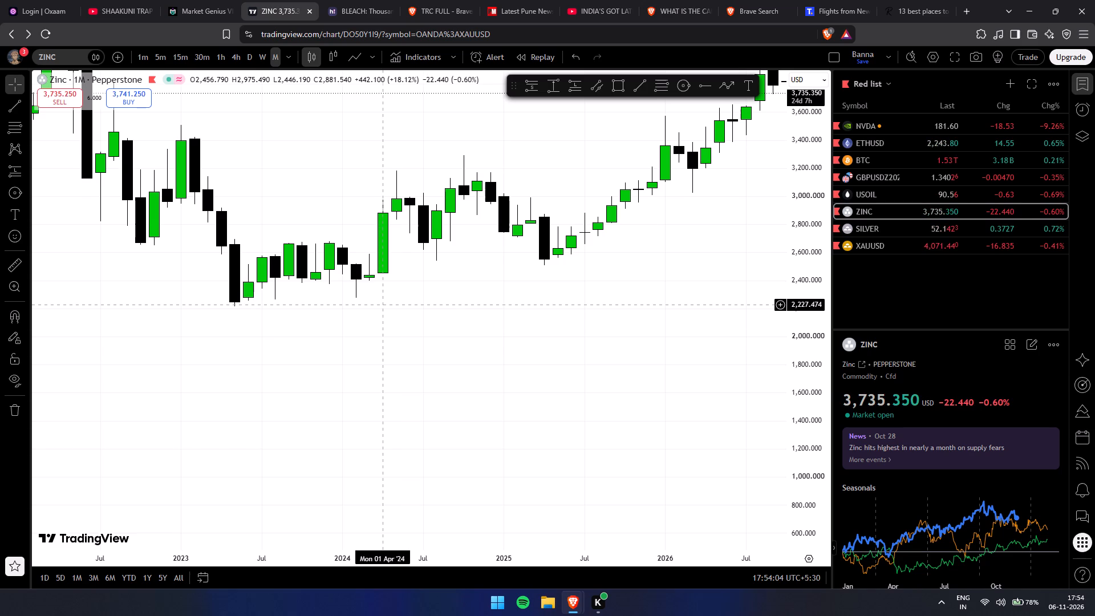
Mark a rectangle price zone on ZINC from March 2024 to June 2025, between about 2,581 and 2,378.
scroll(387, 305, down, 3)
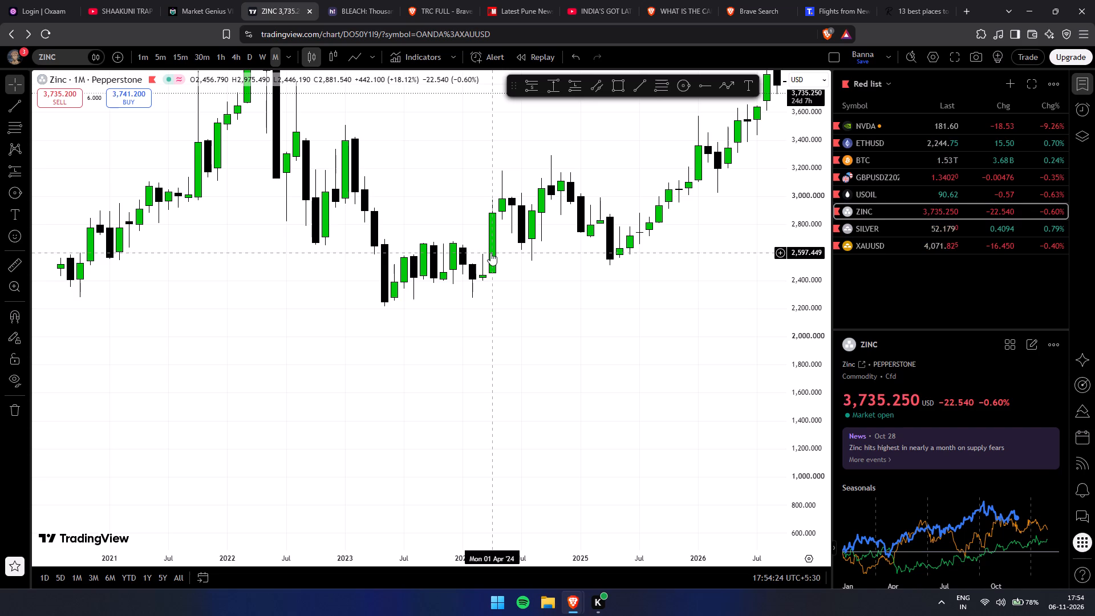
click(611, 86)
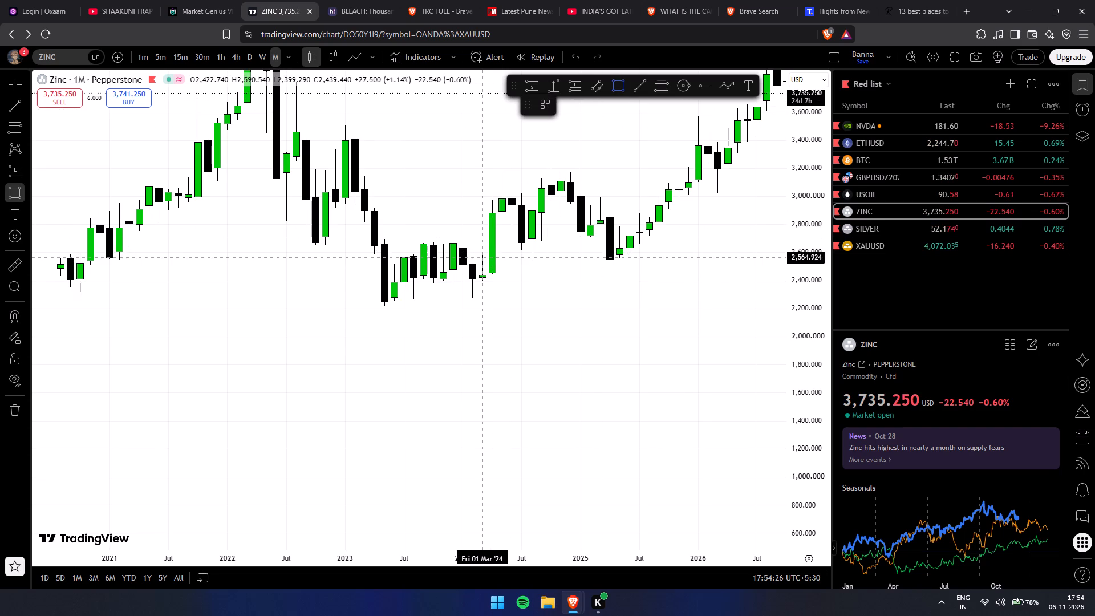
click(480, 255)
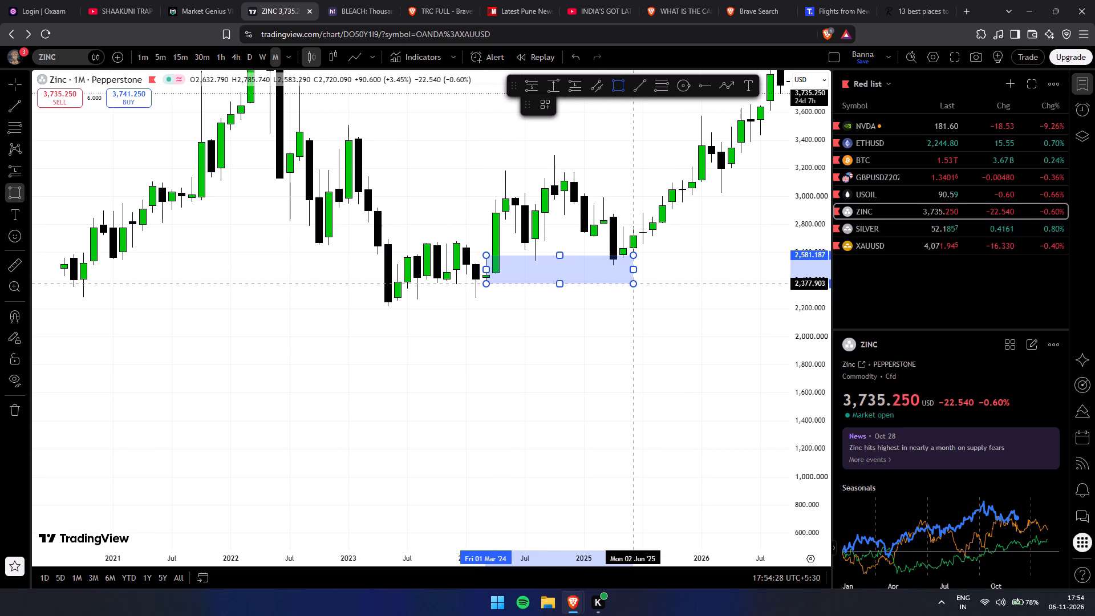
click(630, 283)
click(693, 287)
Examine the 2024–2025 rectangle zone against ZINC's full monthly price history.
scroll(715, 290, down, 3)
drag(720, 292, 705, 309)
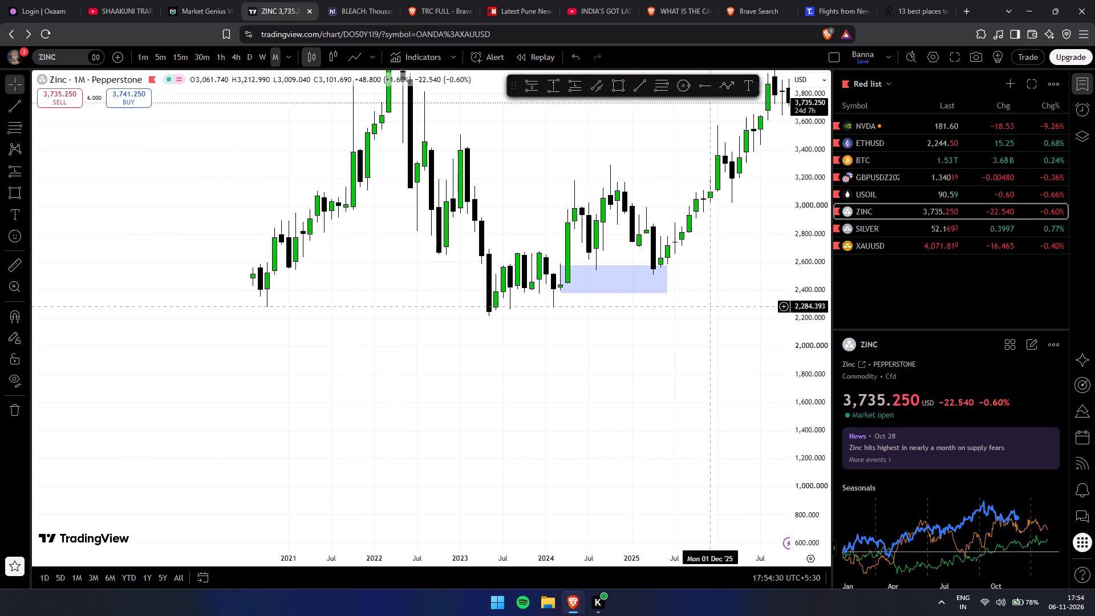
drag(705, 309, 690, 313)
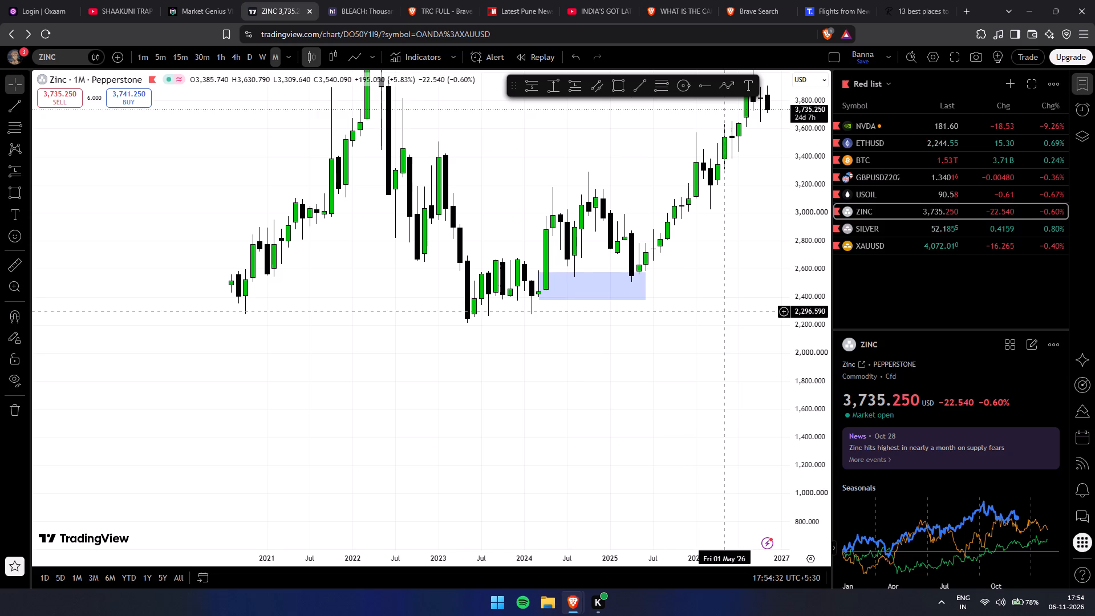
click(699, 326)
drag(696, 333, 514, 416)
drag(808, 288, 825, 348)
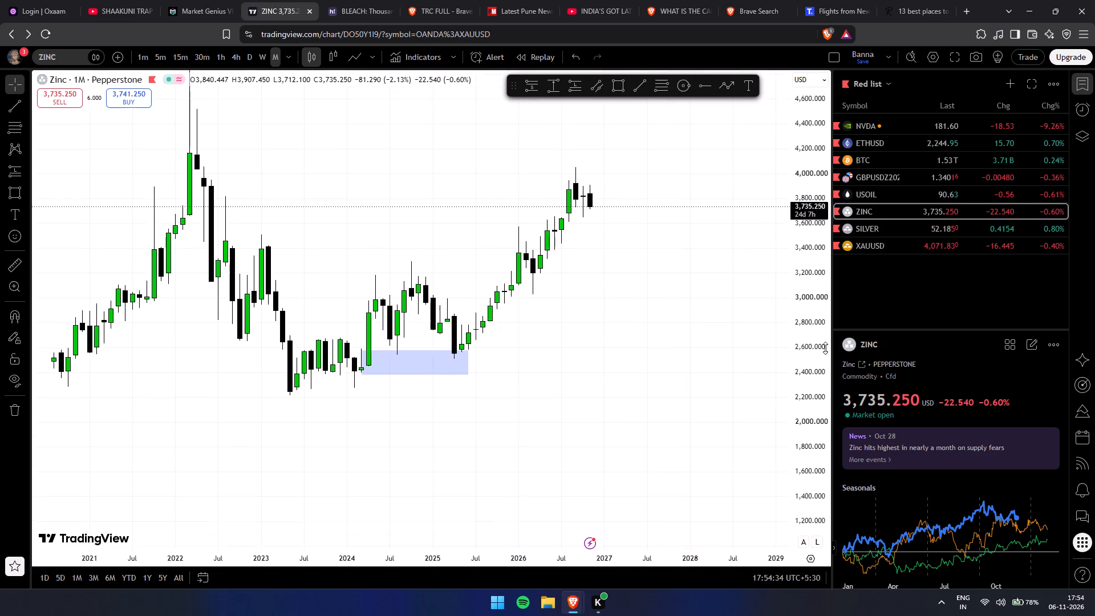
drag(825, 348, 825, 423)
scroll(652, 380, down, 2)
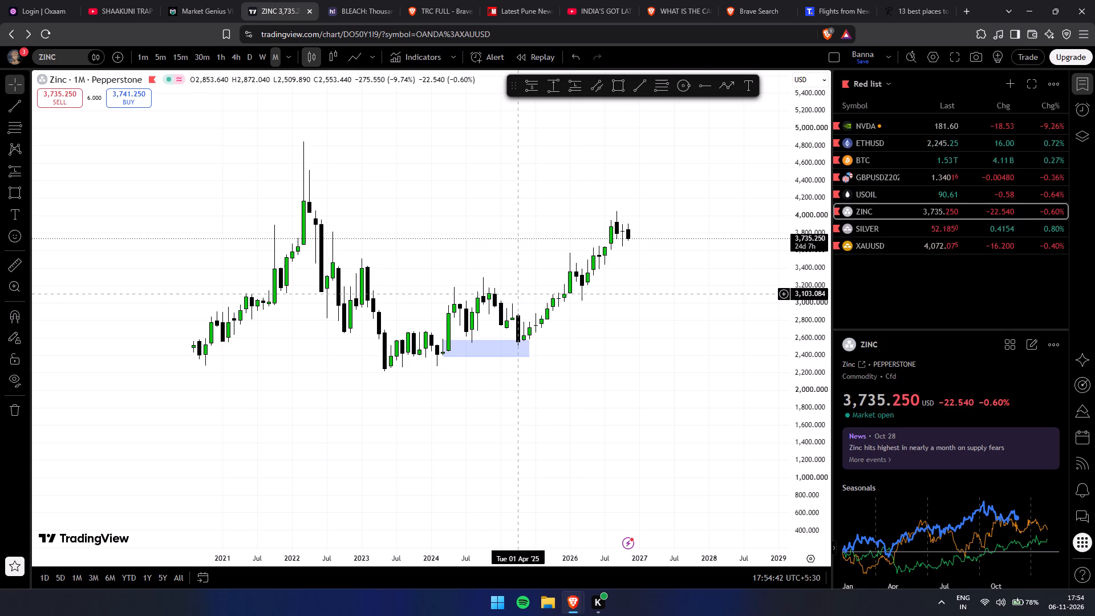
drag(611, 451, 596, 444)
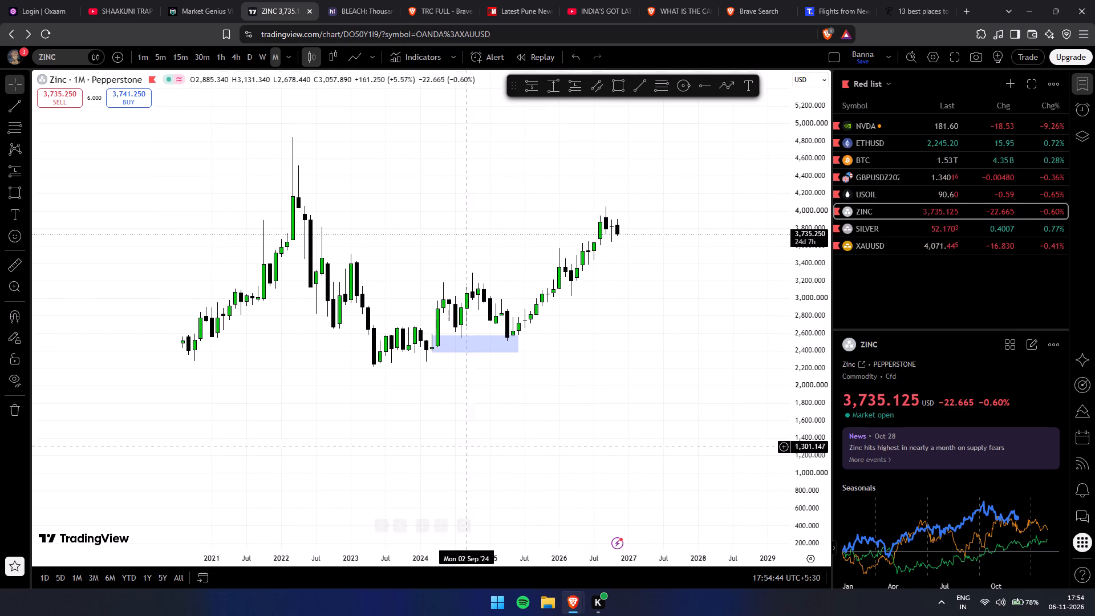
scroll(753, 355, down, 1)
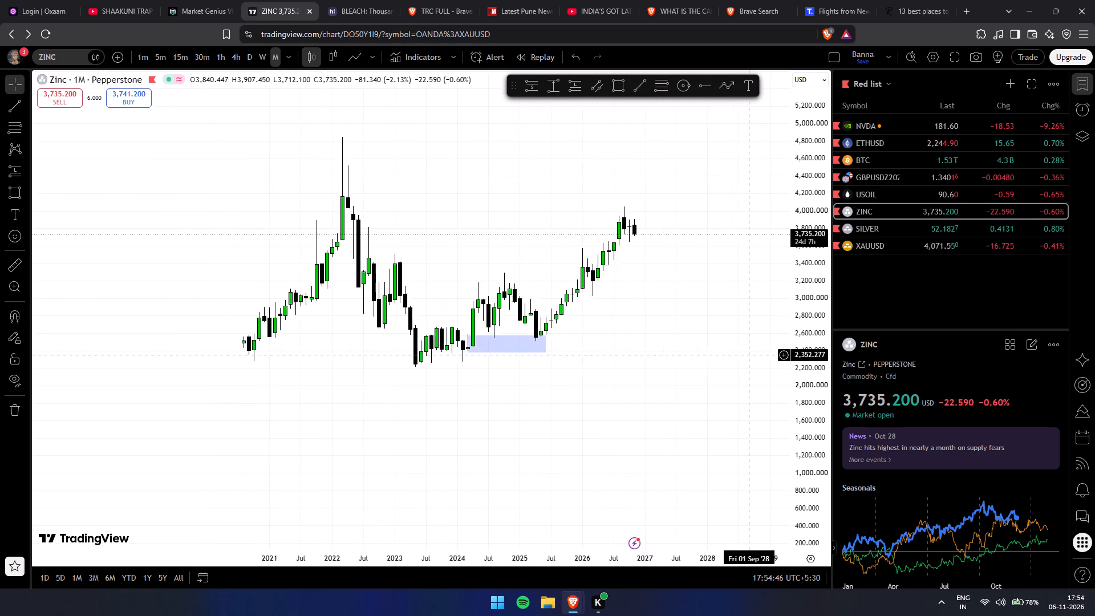
scroll(750, 355, down, 1)
scroll(737, 355, up, 5)
Search the web in a new browser tab for "MMS IN SMC" and read the full AI-generated answer.
click(961, 6)
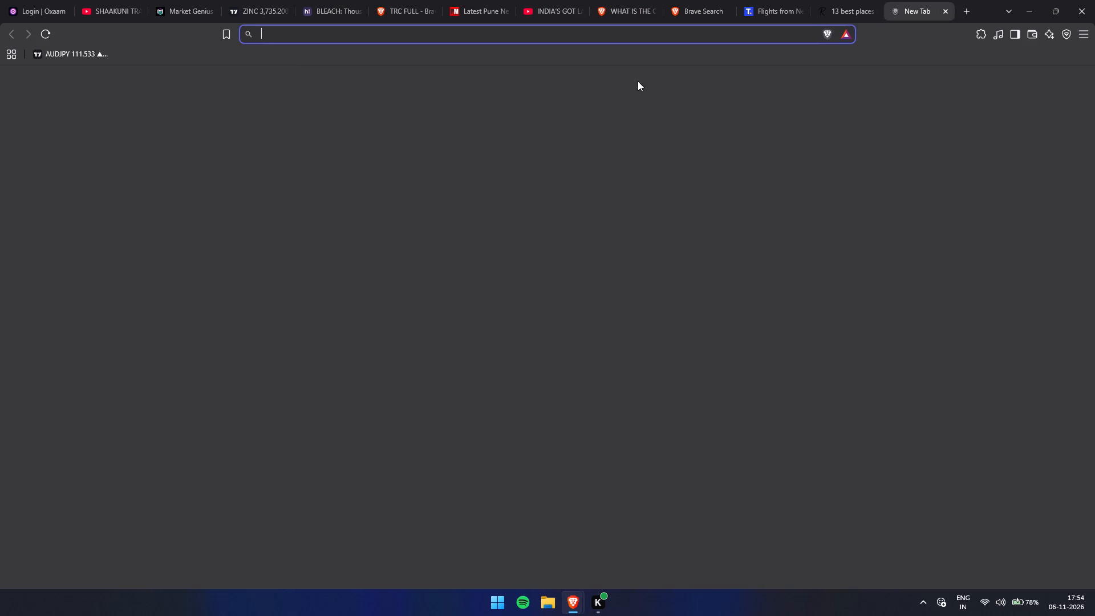
text(MMS U)
key(BackSpace)
text(IN)
key(space)
text(SMC)
key(Return)
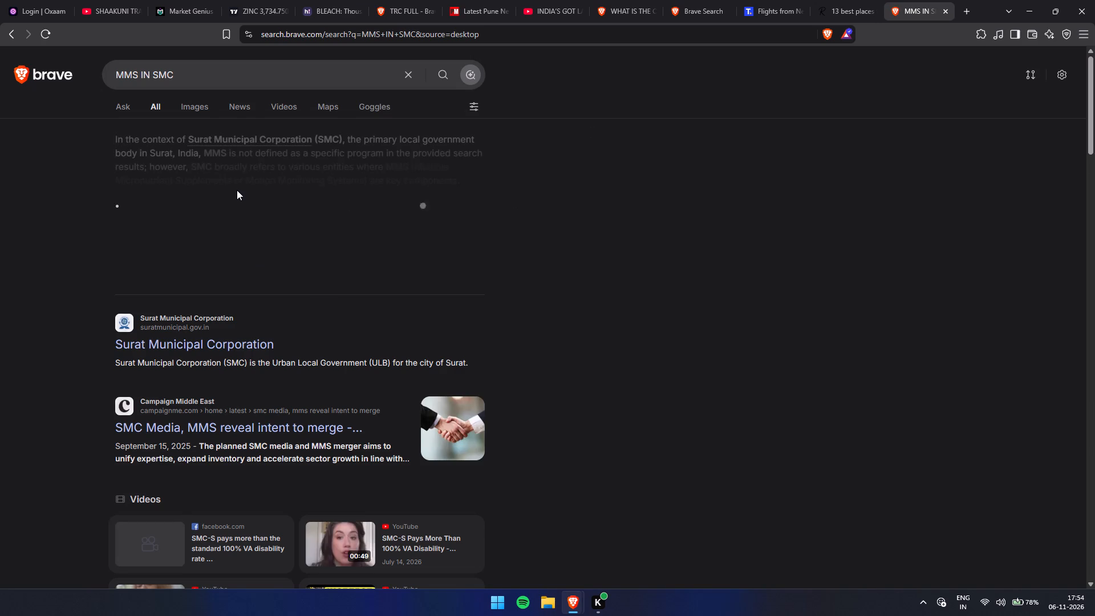
click(298, 269)
drag(193, 137, 255, 136)
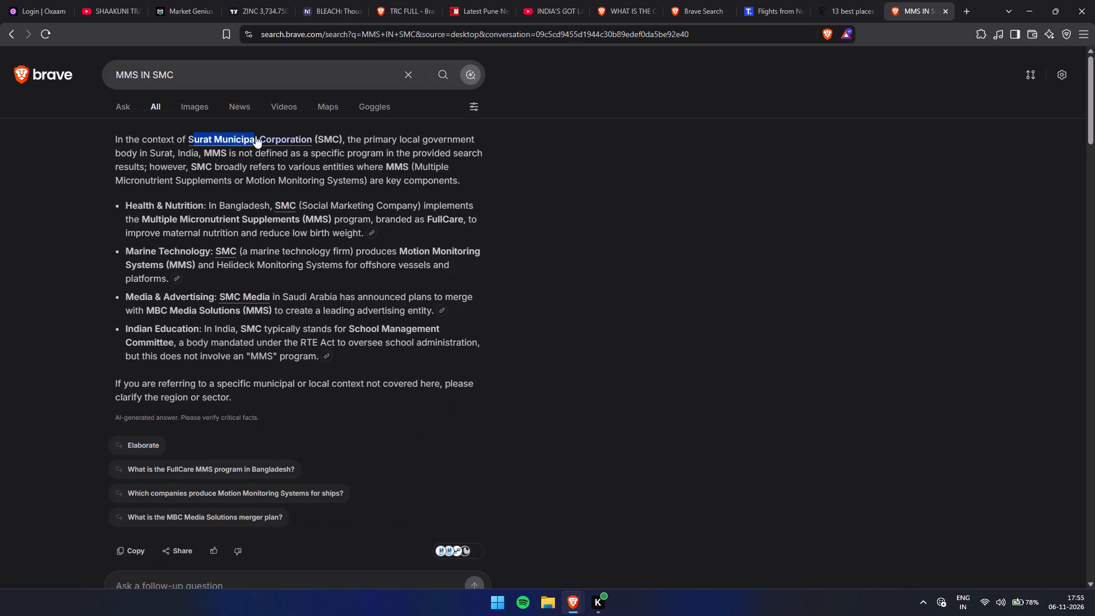
click(527, 236)
scroll(369, 133, up, 5)
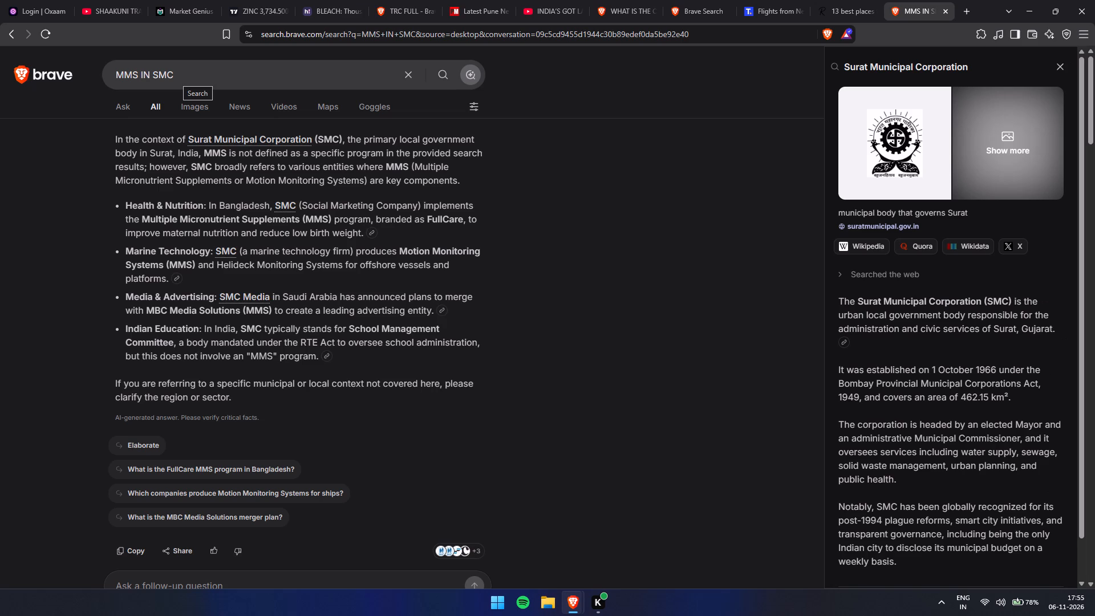
Refine the web search to "MMS IN SMC IN TRADING" and read the full AI-generated answer.
click(236, 76)
key(space)
text(IN TRADING)
key(Return)
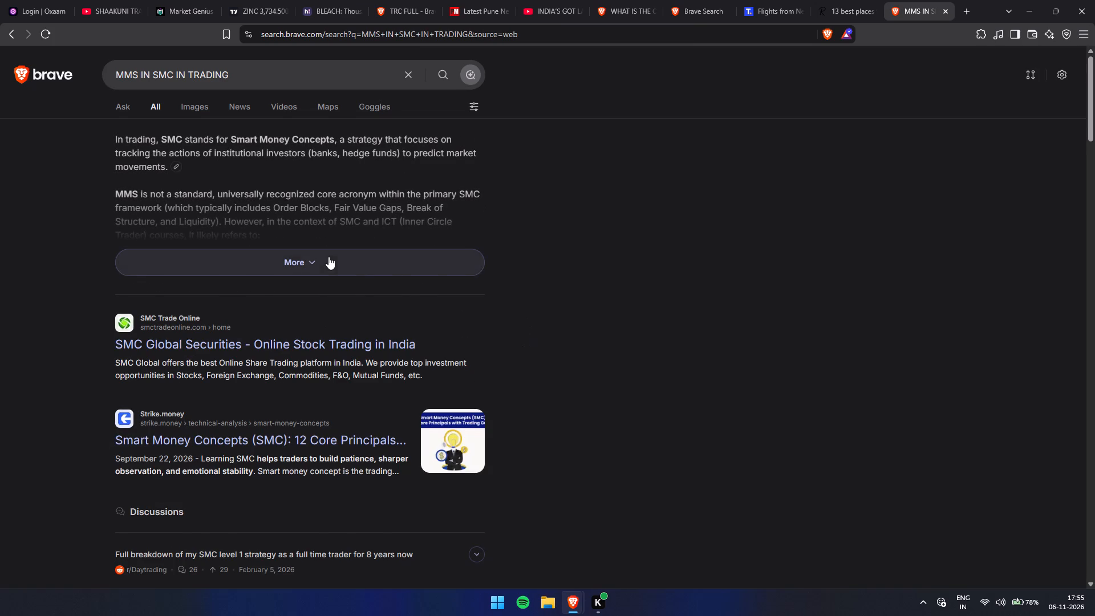
click(328, 257)
scroll(287, 229, up, 1)
drag(107, 184, 204, 203)
click(586, 246)
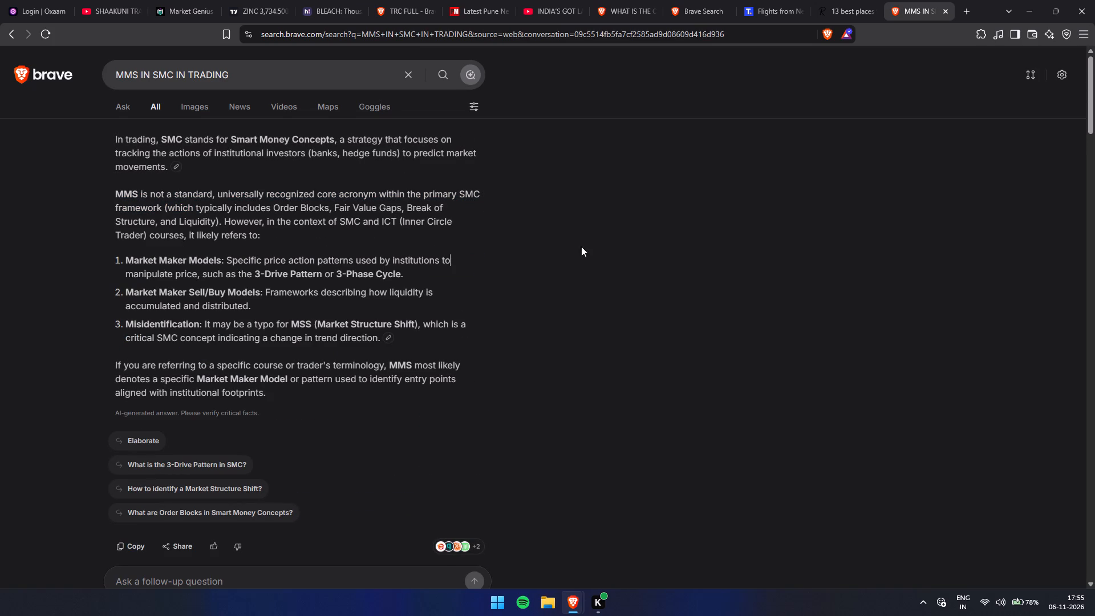
Examine the "smc choch trading" chart and the "smc-trading-guide" diagram among the search's image results.
click(201, 110)
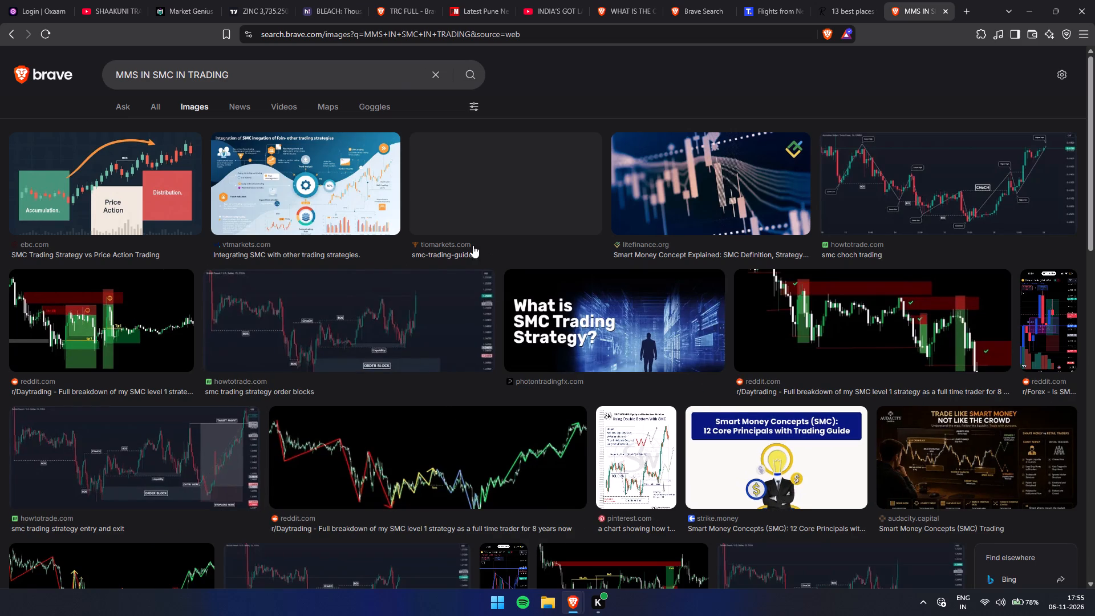
click(939, 175)
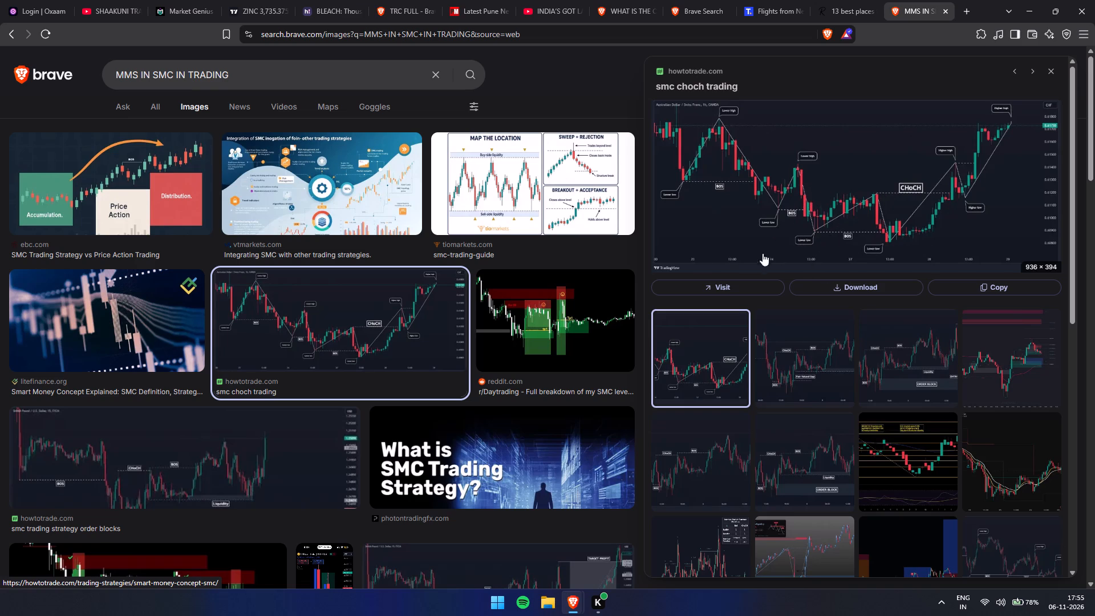
click(500, 206)
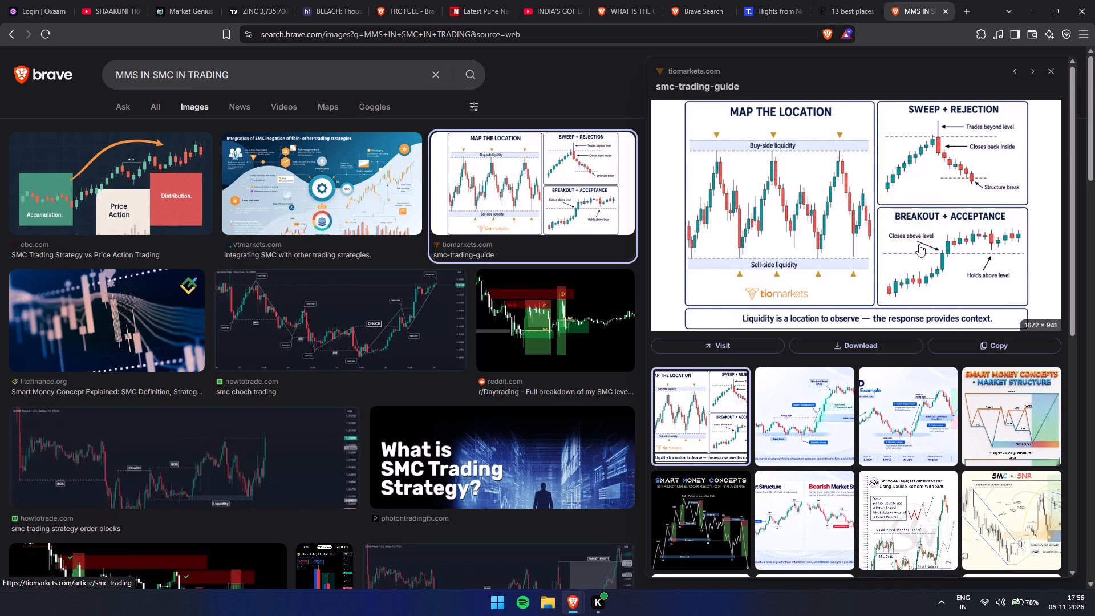
Find the Pinterest "SMC CHOCH" diagram among the related images and examine its annotated sell setup.
scroll(924, 308, down, 3)
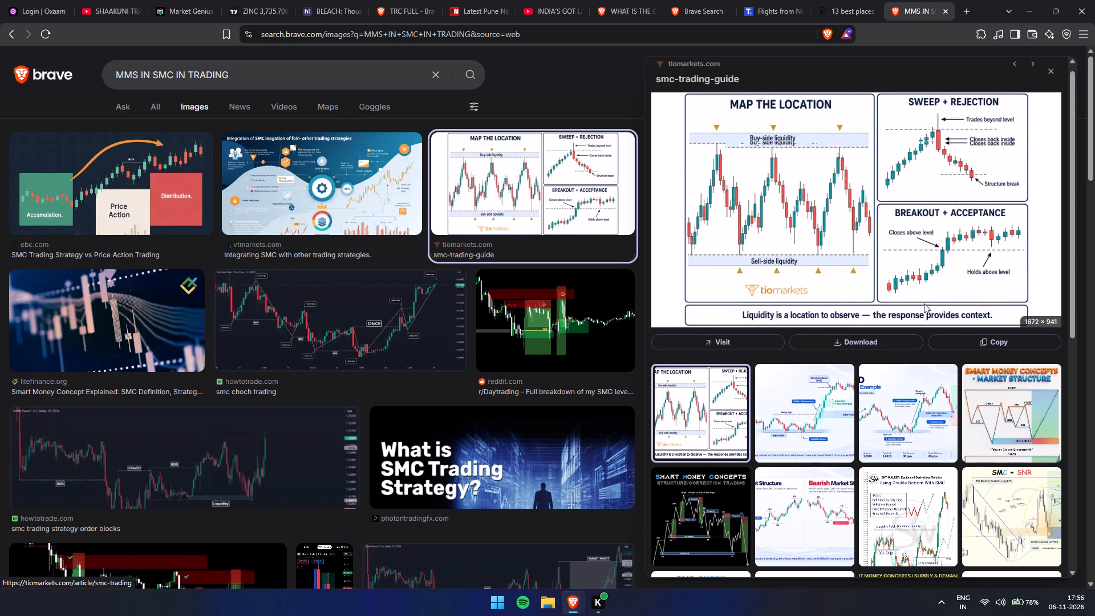
scroll(924, 303, down, 9)
click(724, 213)
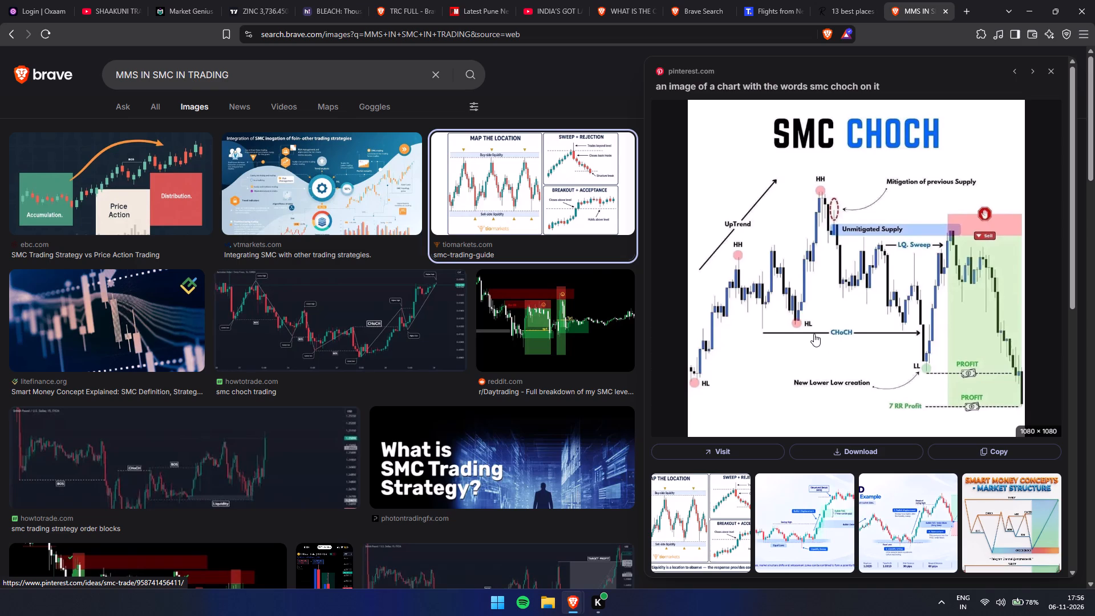
drag(953, 293, 932, 287)
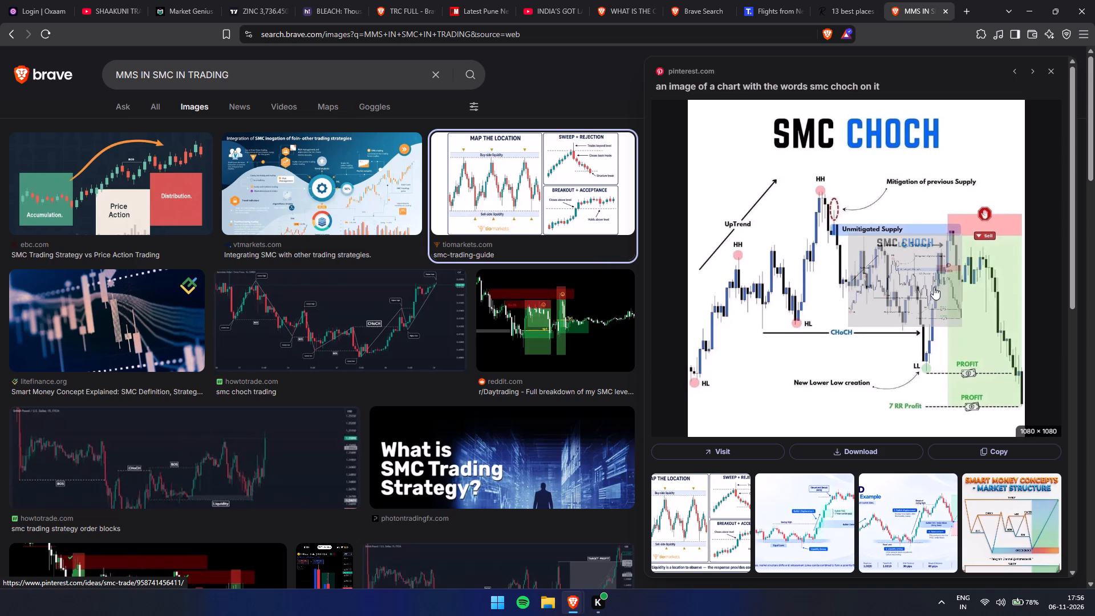
drag(1074, 291, 1065, 305)
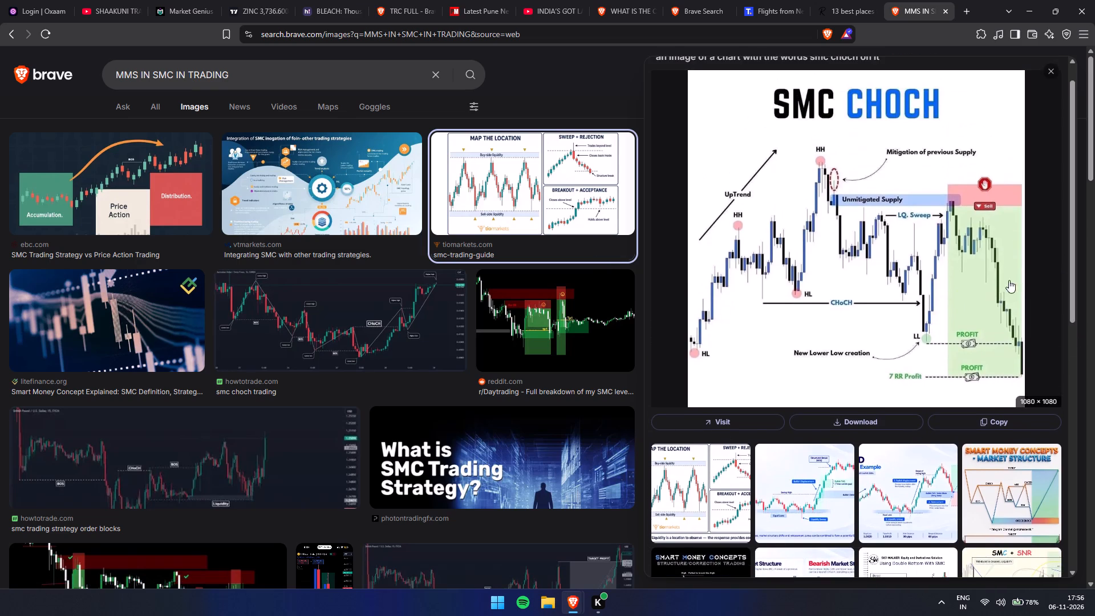
scroll(989, 290, up, 2)
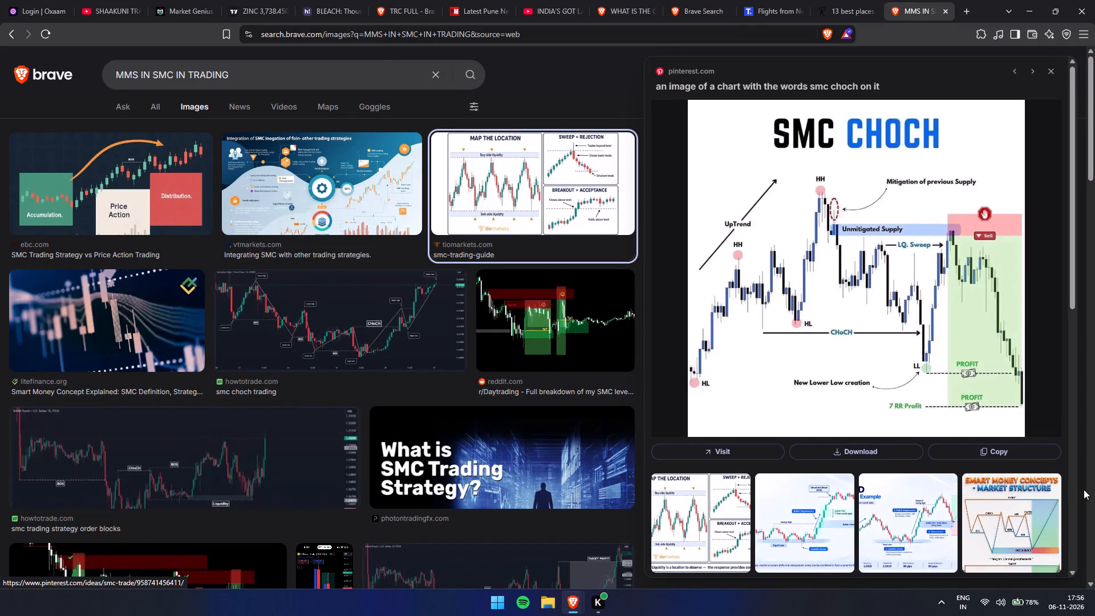
Open the r/Daytrading SMC breakdown image from the search results and look over its related images.
scroll(645, 331, down, 6)
click(570, 311)
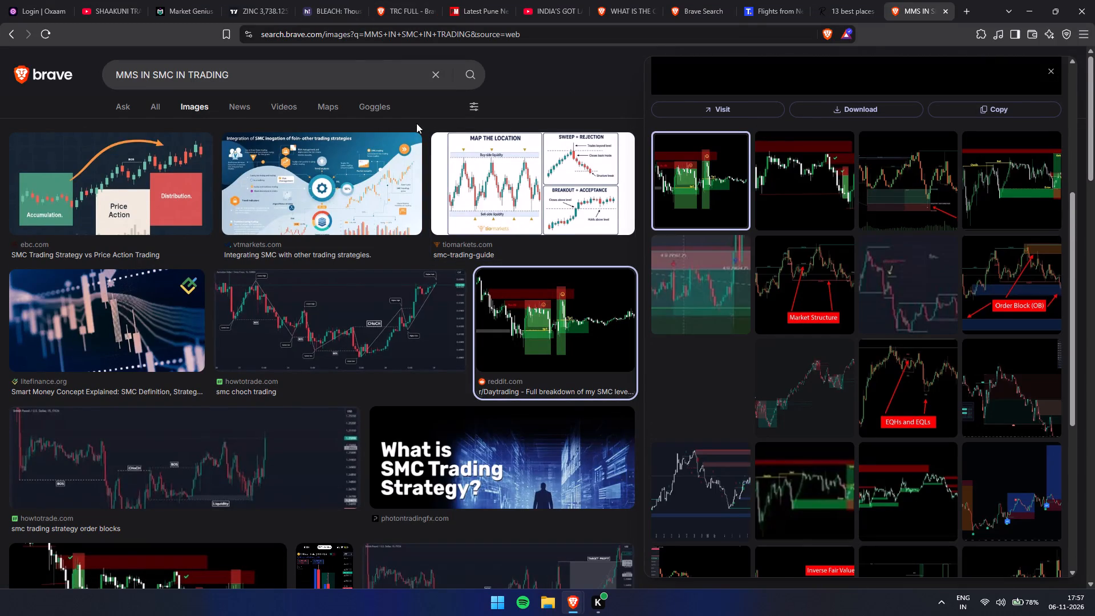
scroll(416, 124, down, 5)
scroll(242, 67, up, 4)
Switch back to the TradingView tab, bring up the monthly ETHUSD chart and examine price around the MAJOR POI zone.
click(264, 2)
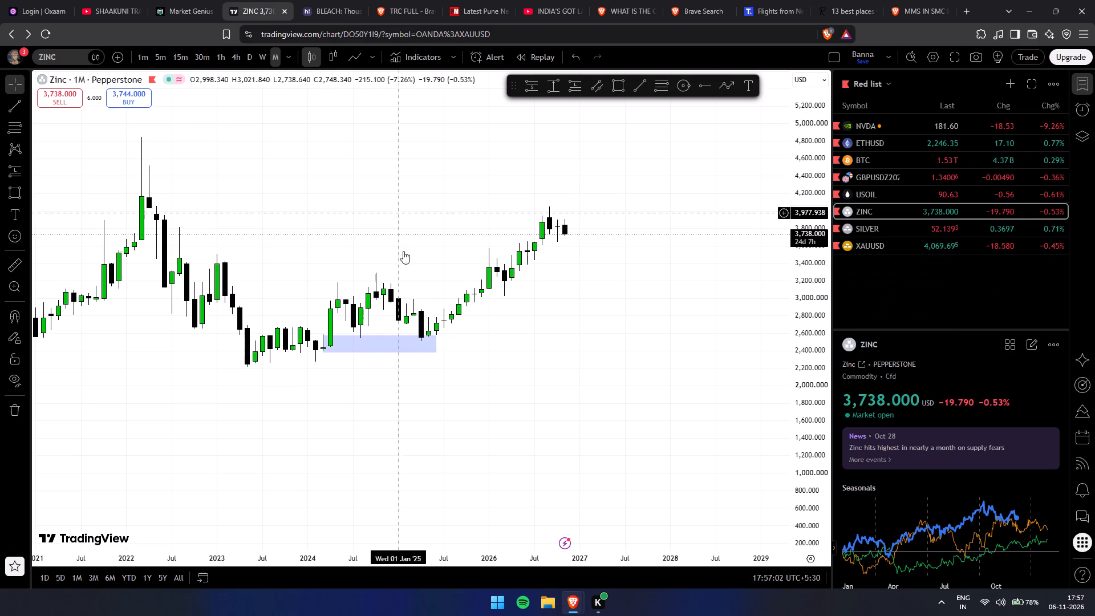
scroll(523, 252, down, 5)
drag(636, 319, 611, 352)
click(869, 181)
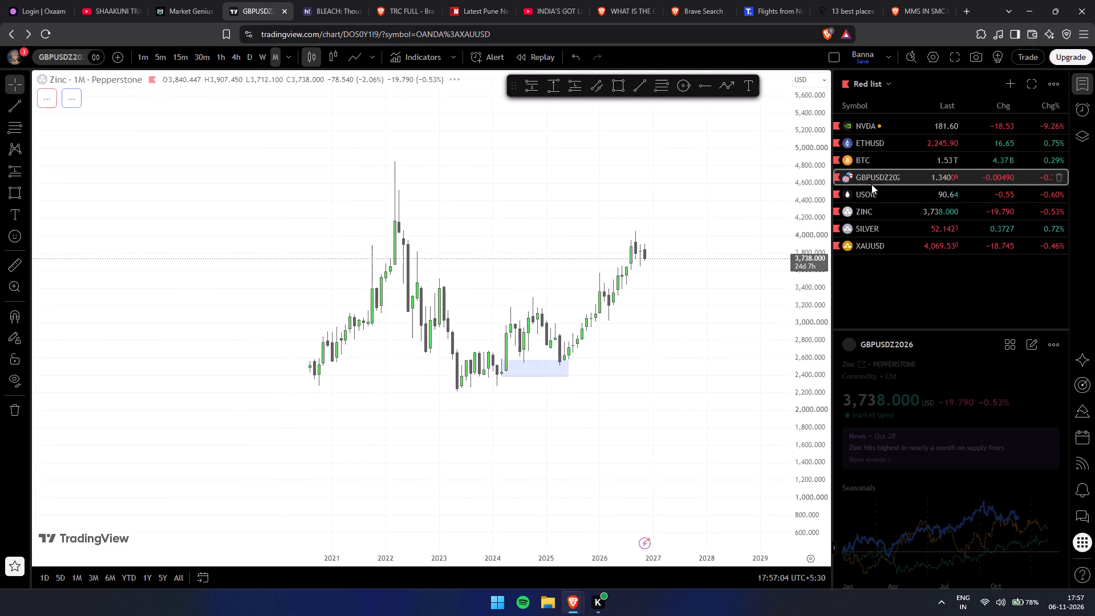
click(872, 161)
click(875, 152)
click(882, 136)
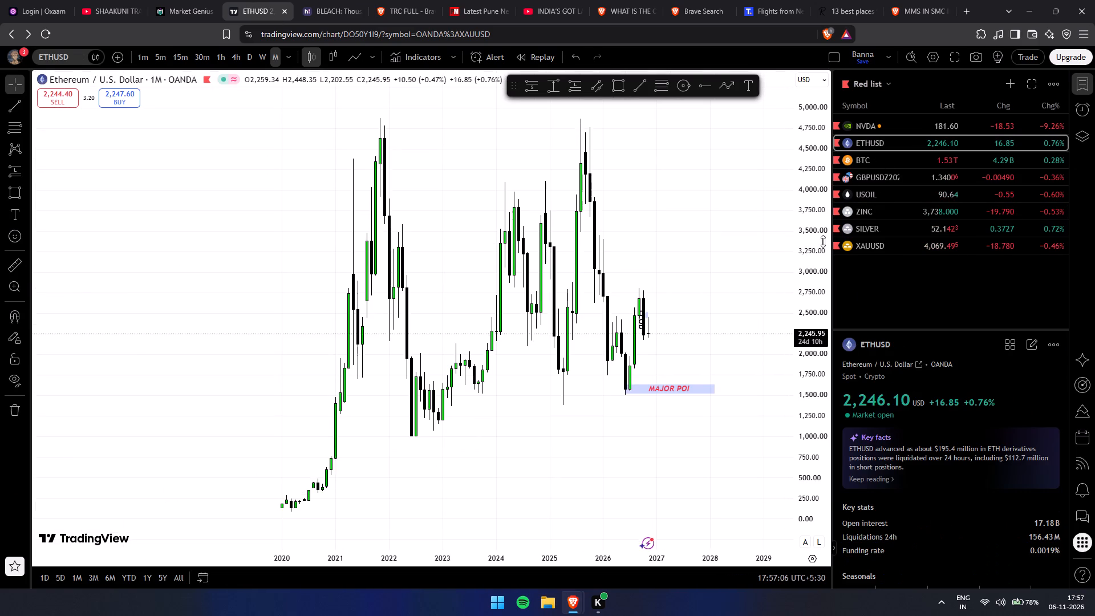
drag(826, 231, 802, 364)
scroll(750, 378, up, 10)
drag(784, 388, 832, 214)
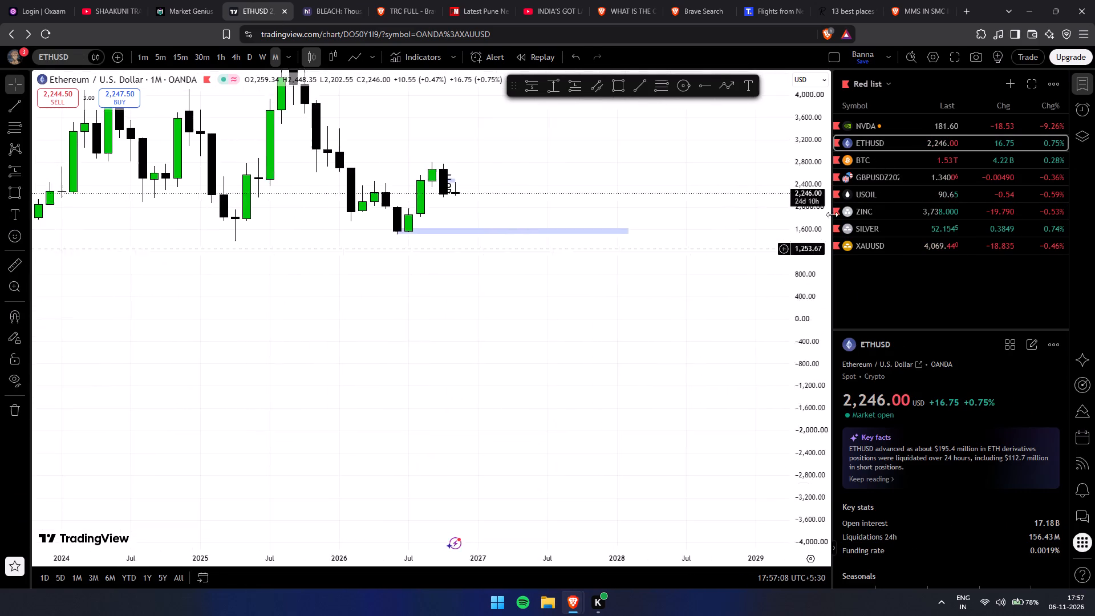
drag(832, 214, 809, 329)
Set the ETHUSD chart to the 15-minute timeframe and examine the LLOD short setup and surrounding zones.
click(162, 57)
click(179, 54)
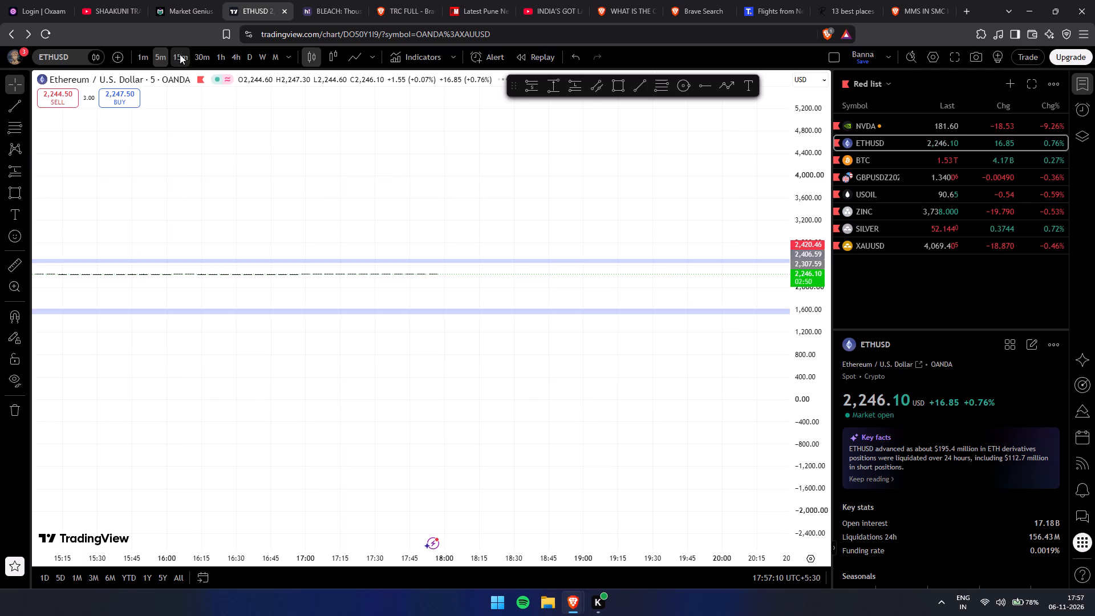
scroll(375, 174, down, 5)
scroll(273, 109, down, 6)
scroll(327, 205, down, 5)
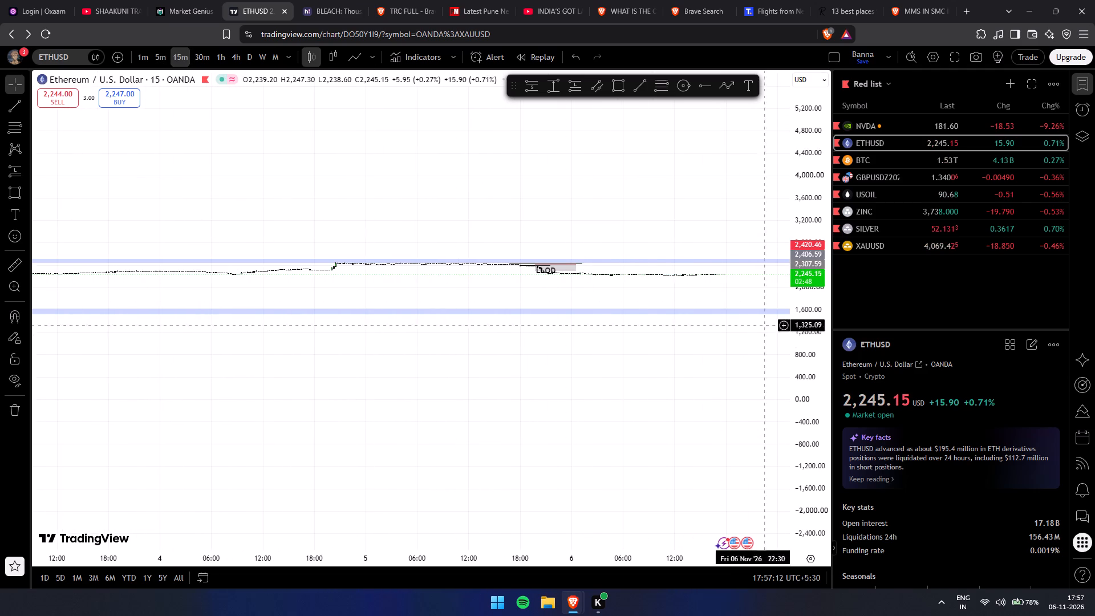
drag(802, 366, 789, 102)
drag(801, 366, 759, 43)
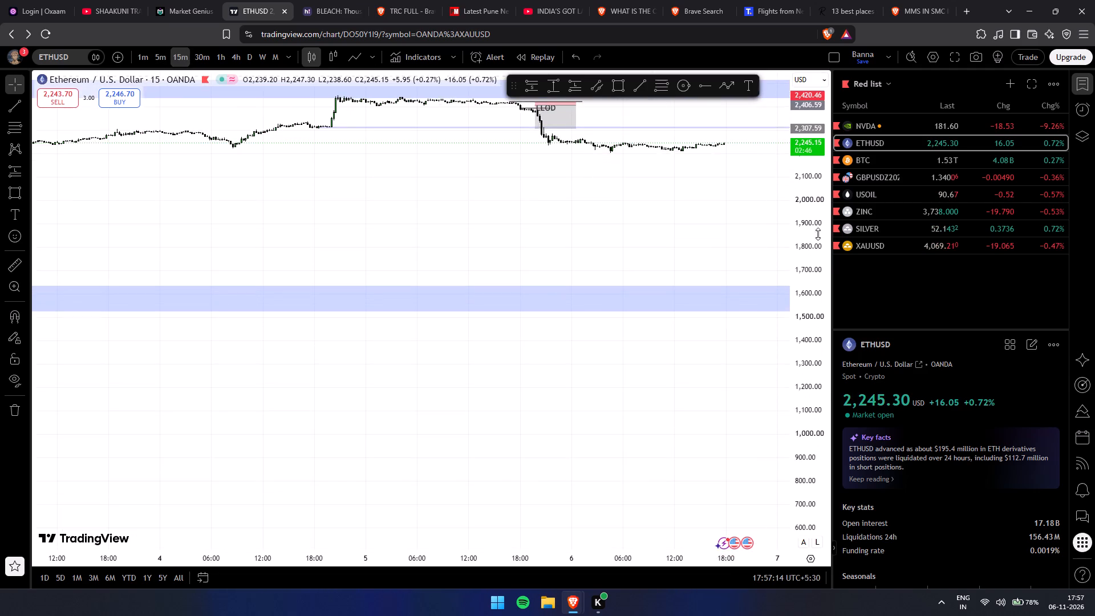
drag(821, 329, 785, 147)
drag(635, 143, 615, 360)
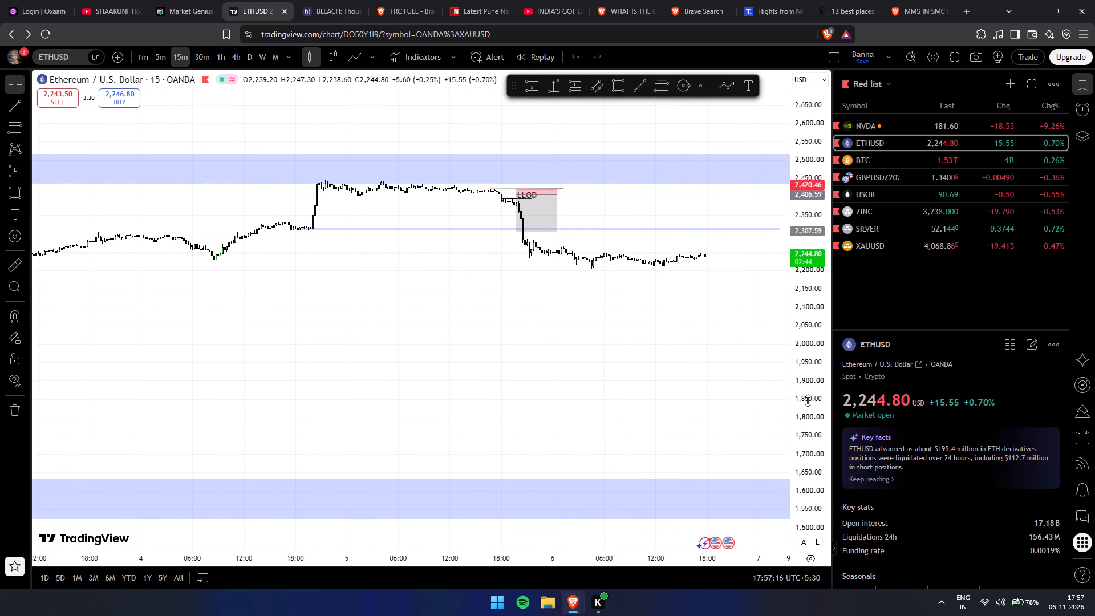
drag(808, 399, 792, 190)
drag(532, 350, 539, 442)
drag(810, 393, 818, 347)
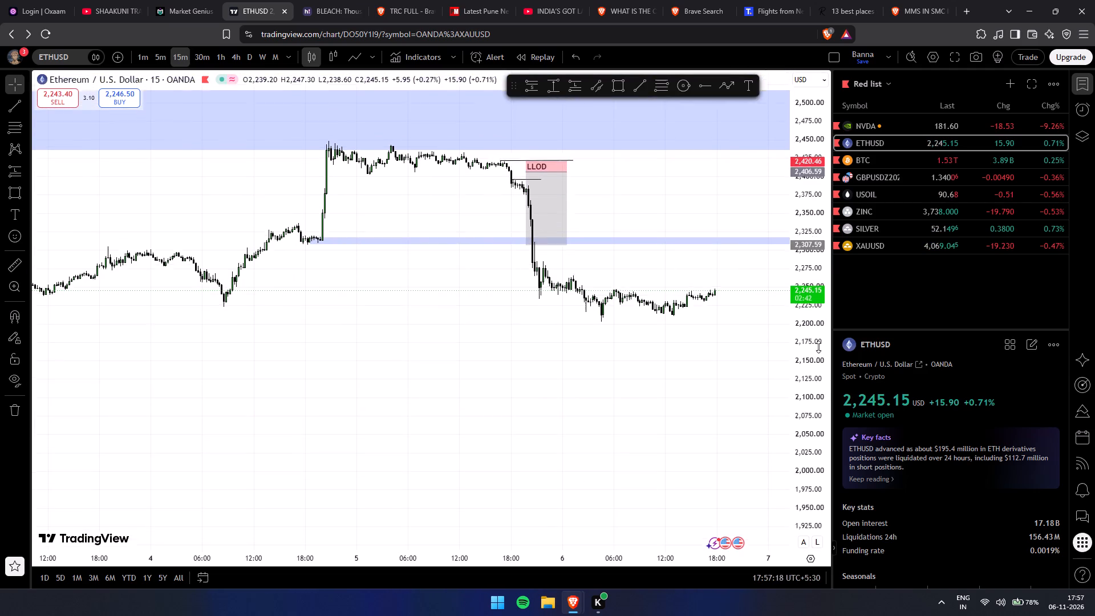
drag(818, 347, 794, 228)
scroll(398, 382, up, 5)
drag(288, 323, 354, 425)
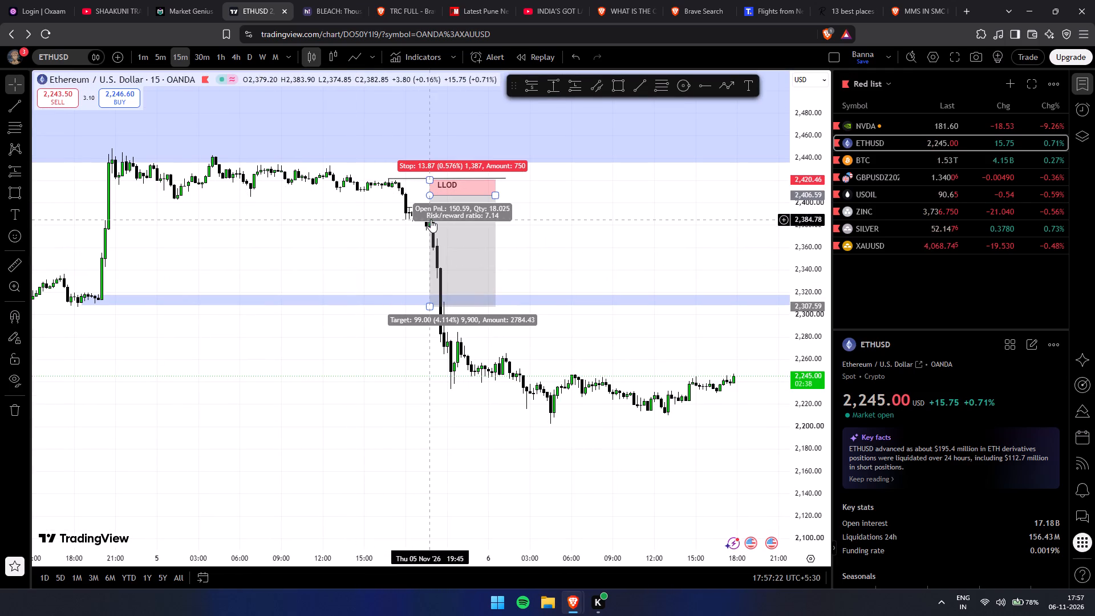
scroll(660, 281, down, 3)
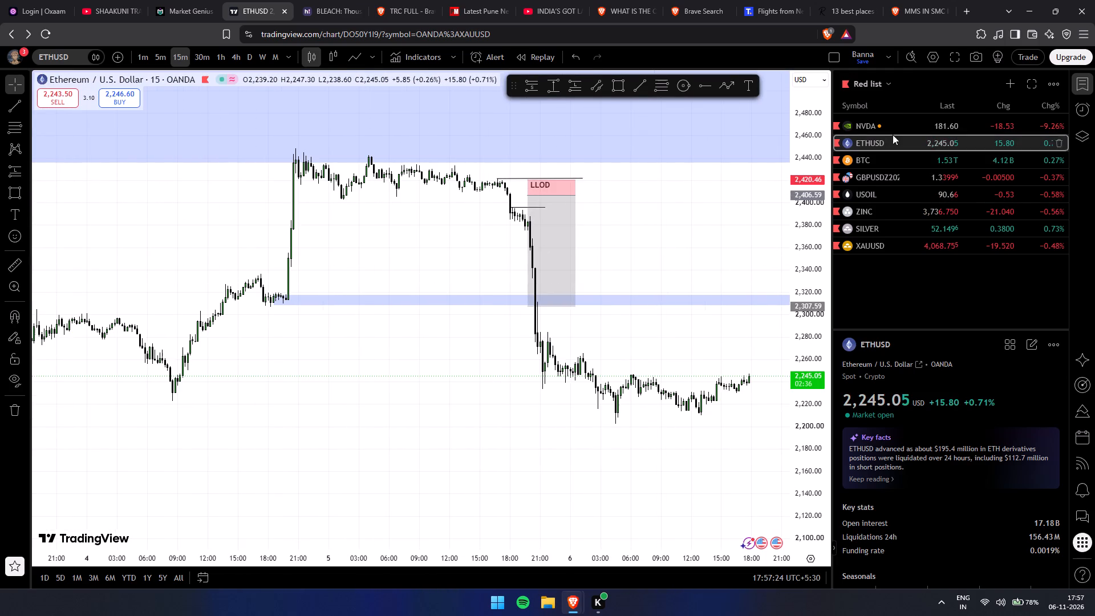
Open the NVDA 15-minute chart from the watchlist and examine the decline from mid-October into early November.
click(888, 121)
drag(549, 370, 372, 315)
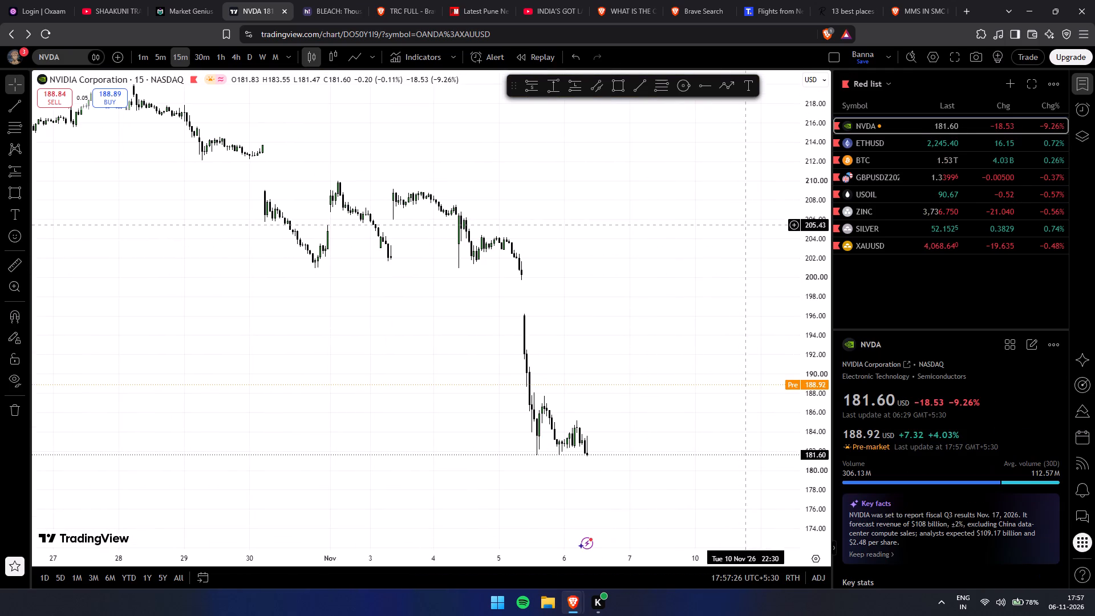
drag(801, 230, 824, 418)
scroll(771, 423, down, 6)
drag(558, 440, 565, 353)
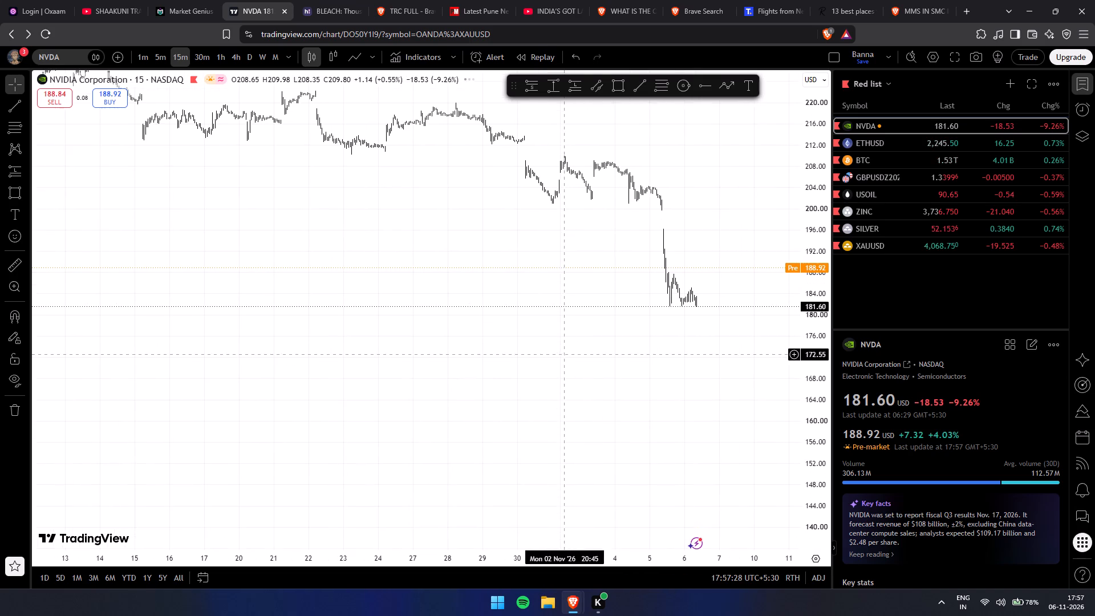
drag(565, 353, 565, 352)
drag(558, 346, 489, 419)
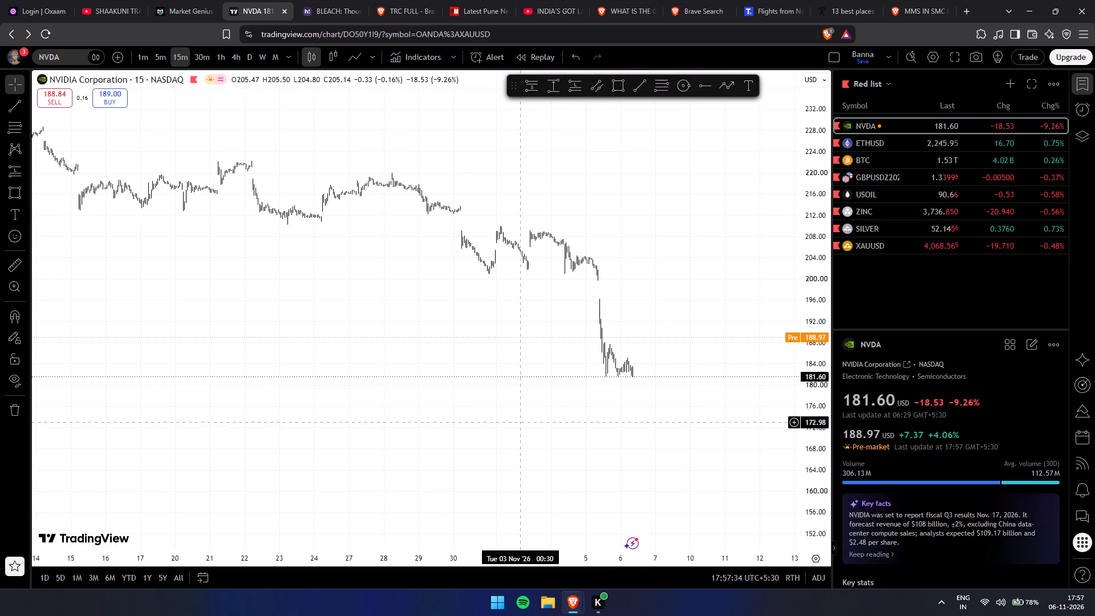
drag(759, 458, 746, 422)
drag(817, 418, 788, 248)
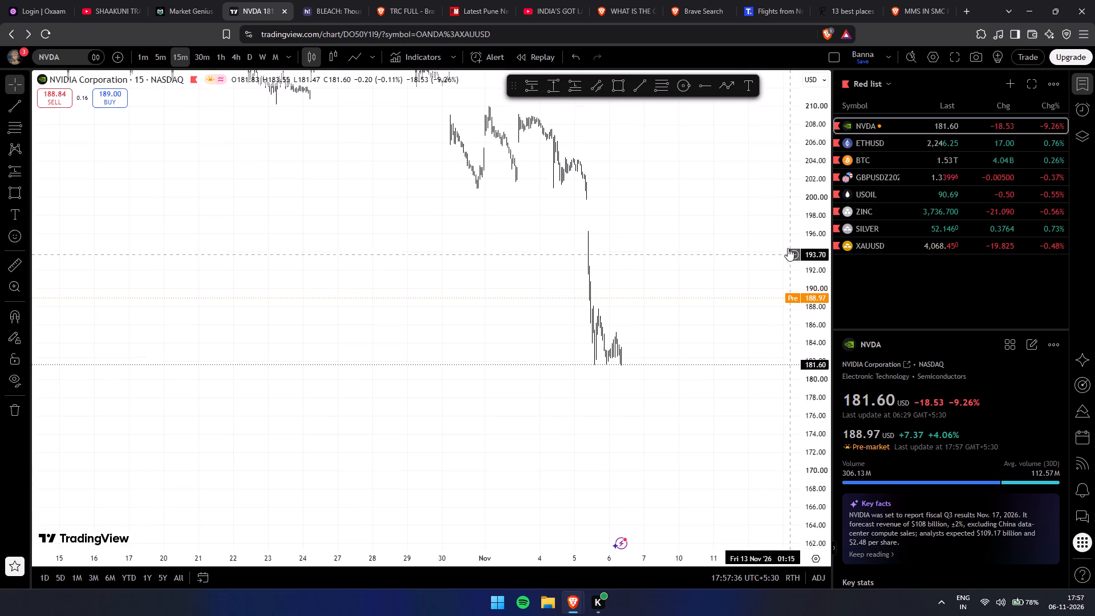
drag(788, 248, 786, 240)
drag(813, 364, 818, 227)
Examine the latest NVDA 15-minute candles following the gap down in early November.
scroll(683, 445, up, 11)
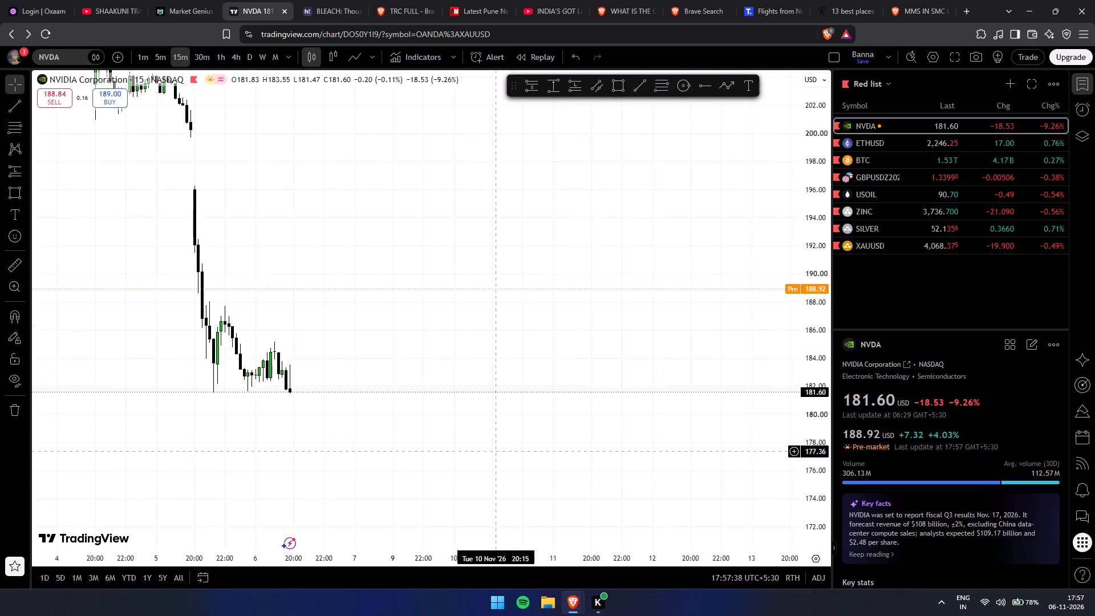
drag(445, 463, 805, 389)
scroll(610, 415, up, 7)
drag(402, 434, 646, 457)
drag(824, 469, 825, 454)
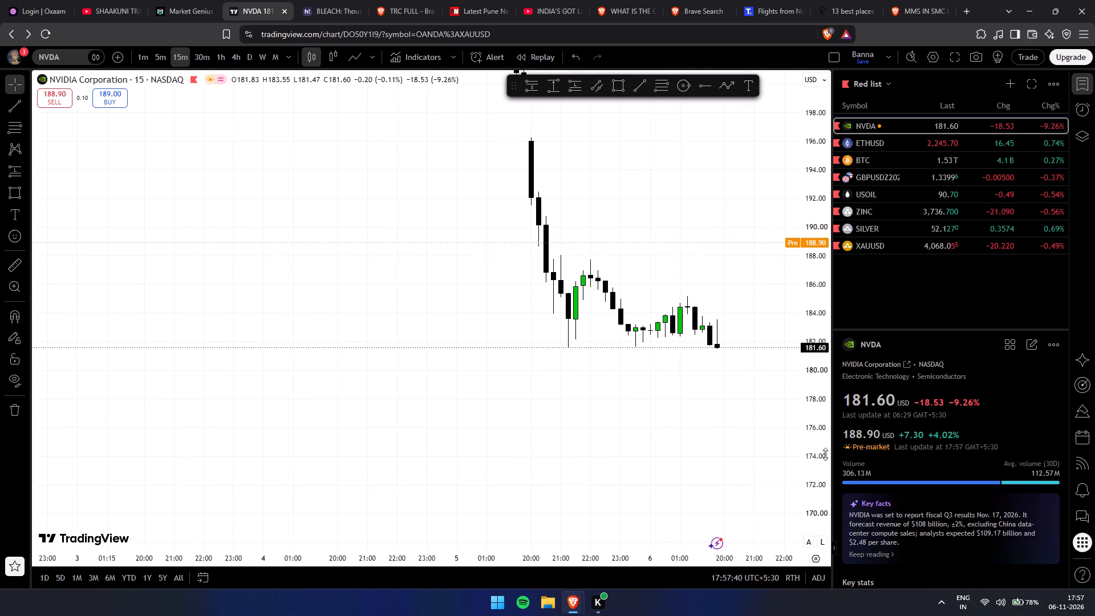
drag(825, 454, 814, 310)
scroll(613, 390, up, 2)
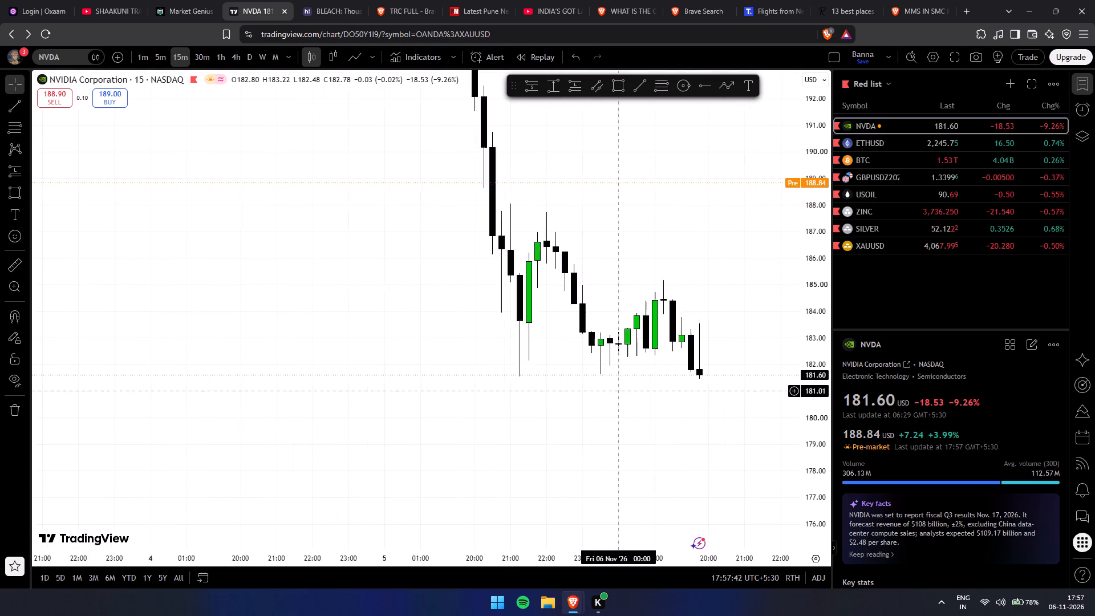
scroll(618, 391, up, 4)
drag(809, 420, 812, 261)
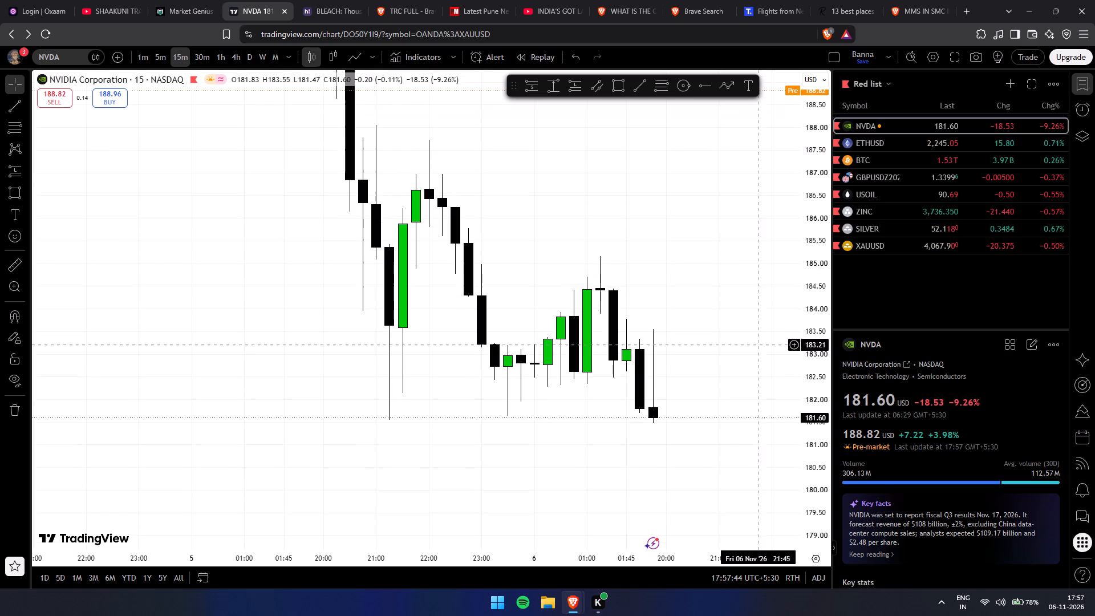
scroll(623, 326, down, 6)
drag(812, 173, 842, 393)
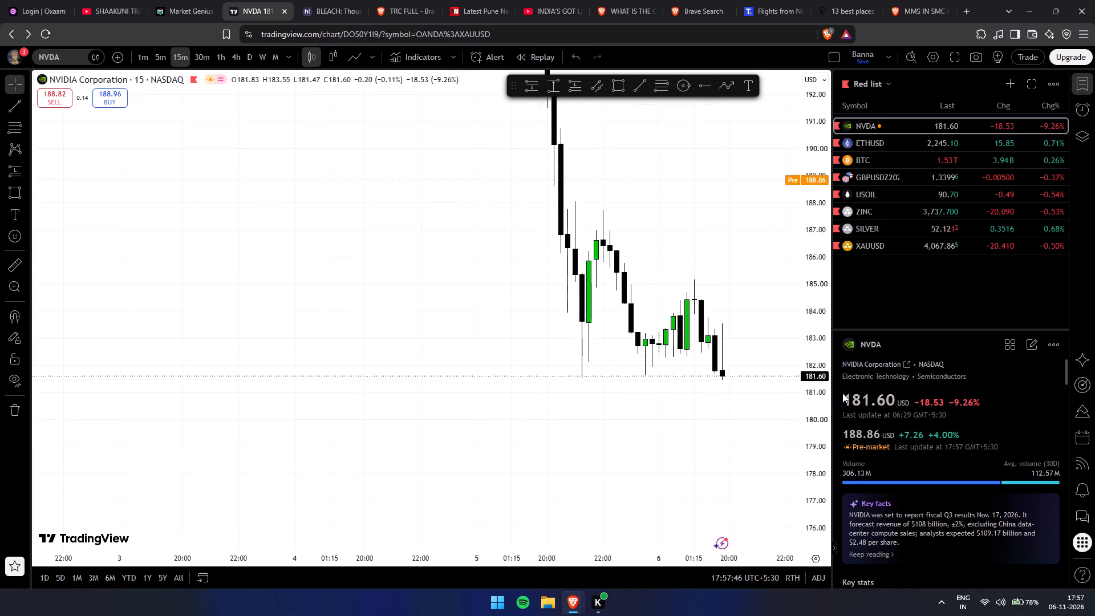
drag(842, 393, 825, 524)
Examine NVDA's 15-minute price history from June to November, including the horizontal line near 212 and the latest drop.
scroll(699, 432, down, 5)
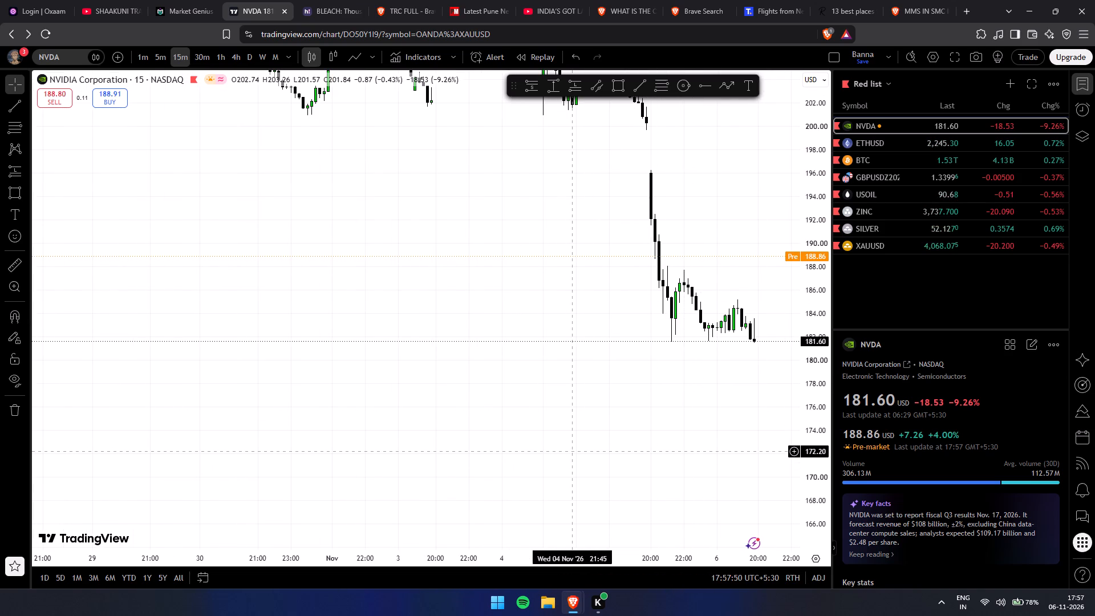
scroll(566, 399, down, 11)
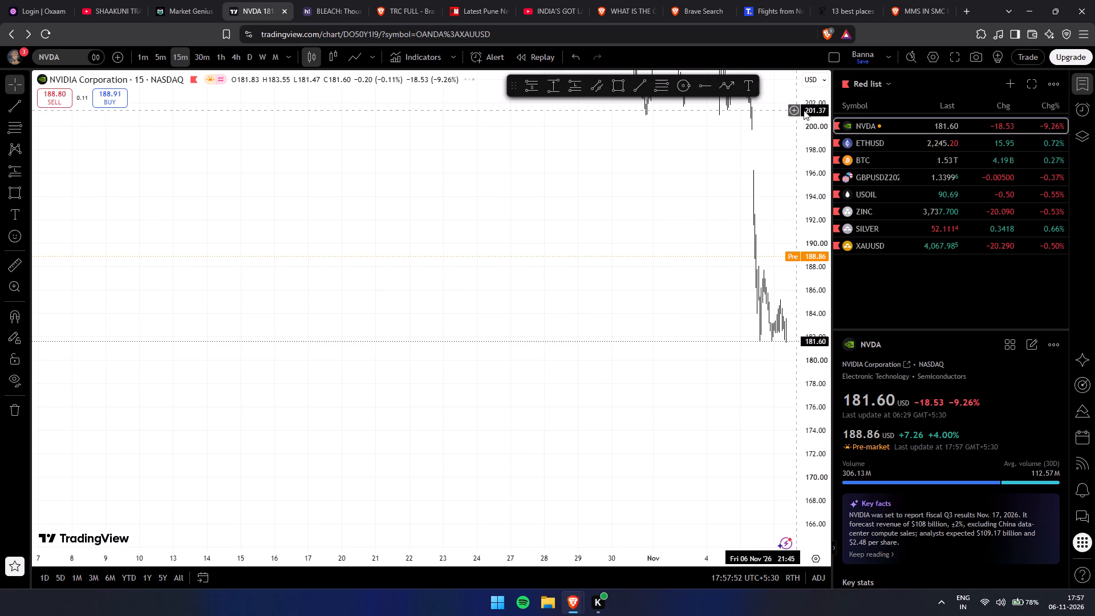
drag(820, 112, 723, 524)
scroll(389, 254, down, 17)
scroll(421, 300, down, 3)
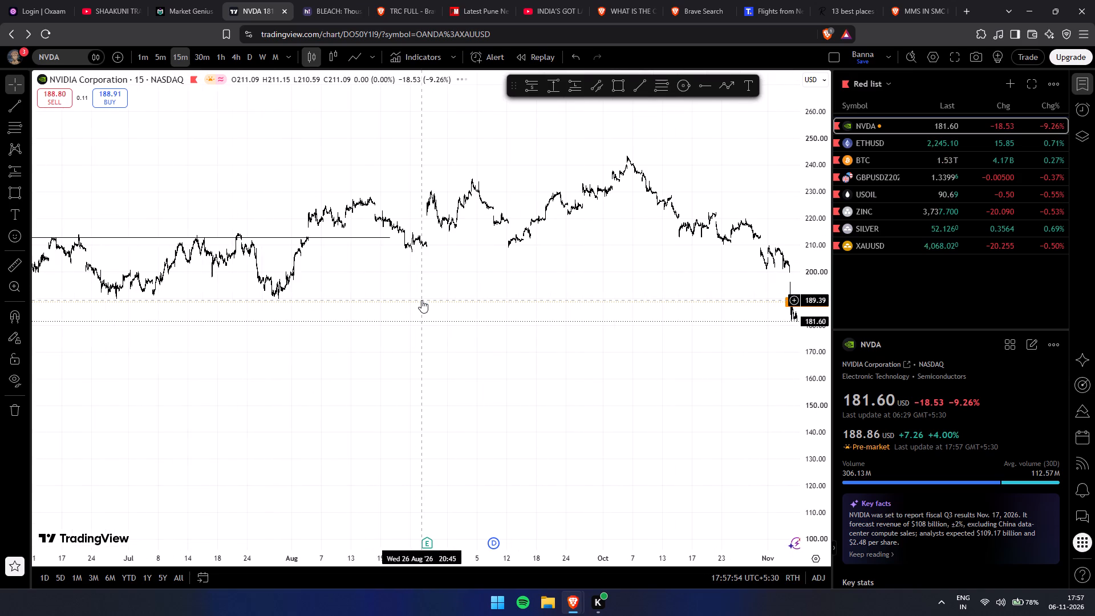
scroll(421, 300, down, 2)
drag(399, 261, 395, 297)
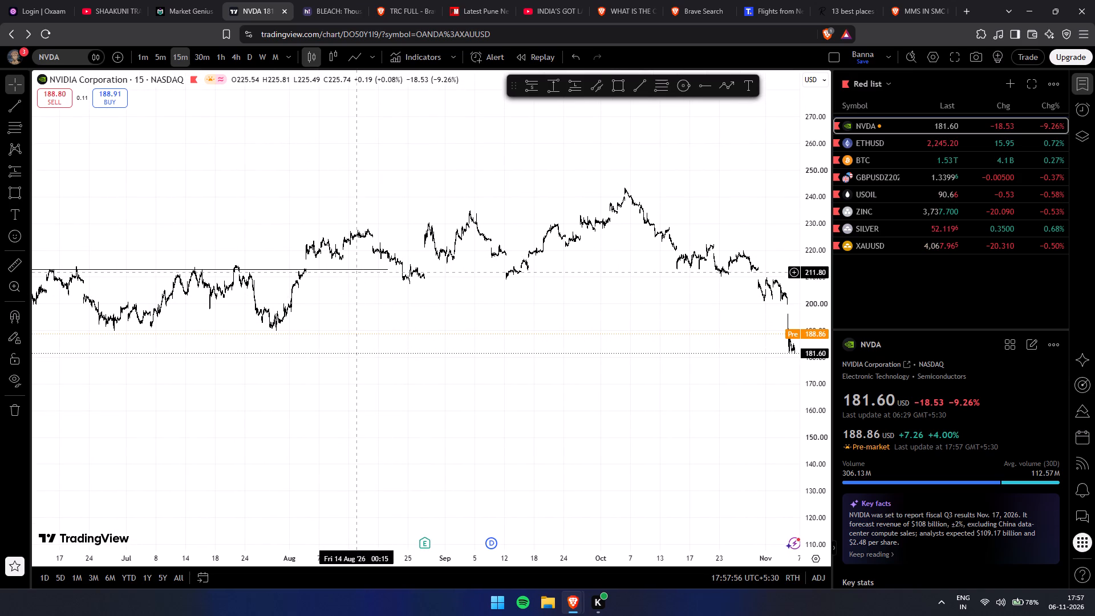
click(358, 270)
click(516, 381)
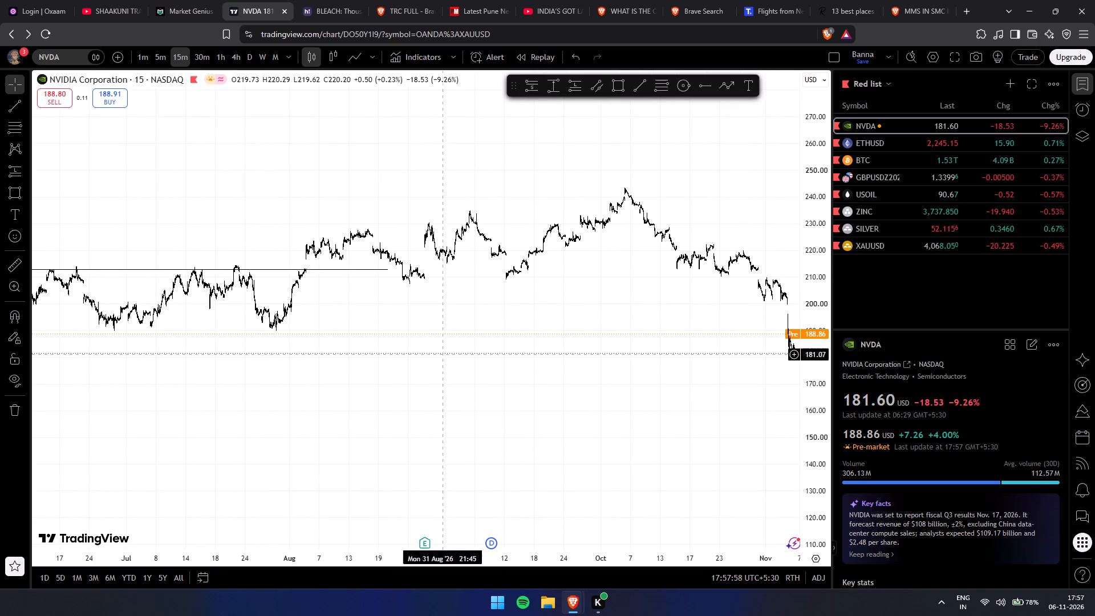
drag(610, 378, 453, 357)
drag(653, 369, 517, 369)
drag(813, 428, 817, 207)
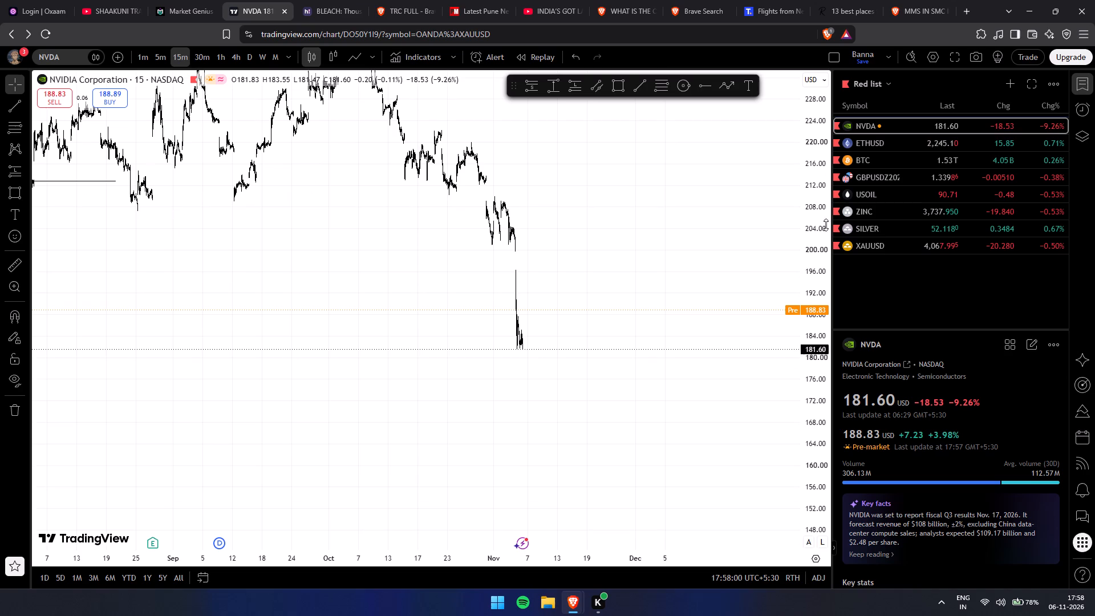
drag(812, 424, 800, 186)
scroll(758, 371, up, 6)
drag(796, 242, 808, 354)
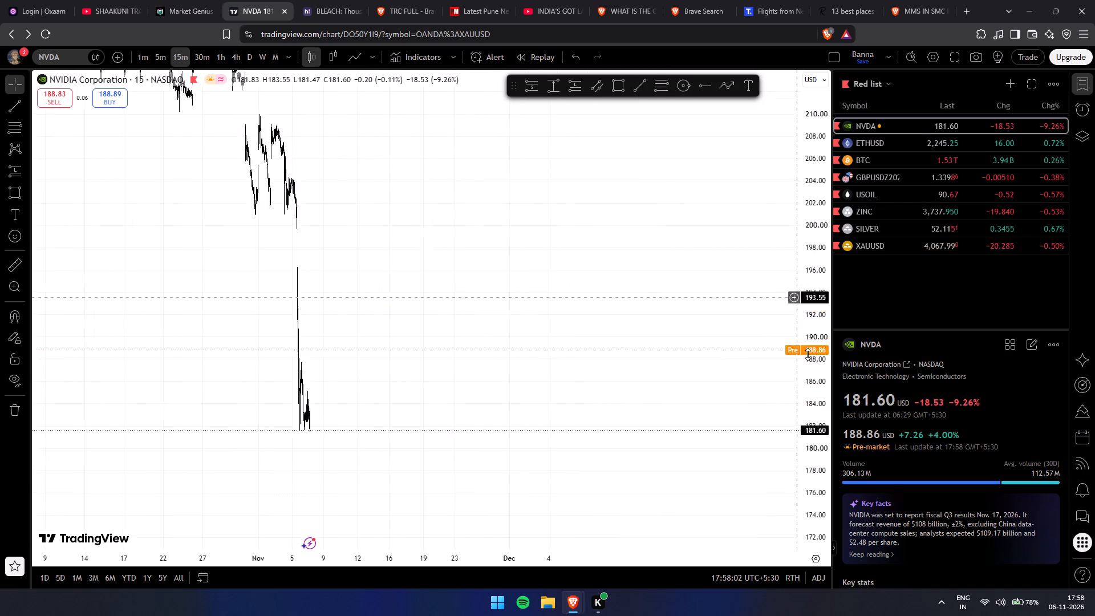
drag(808, 354, 817, 484)
Set the NVDA chart to the 30-minute timeframe and examine price structure since February against the horizontal lines near 212 and 164.
click(202, 59)
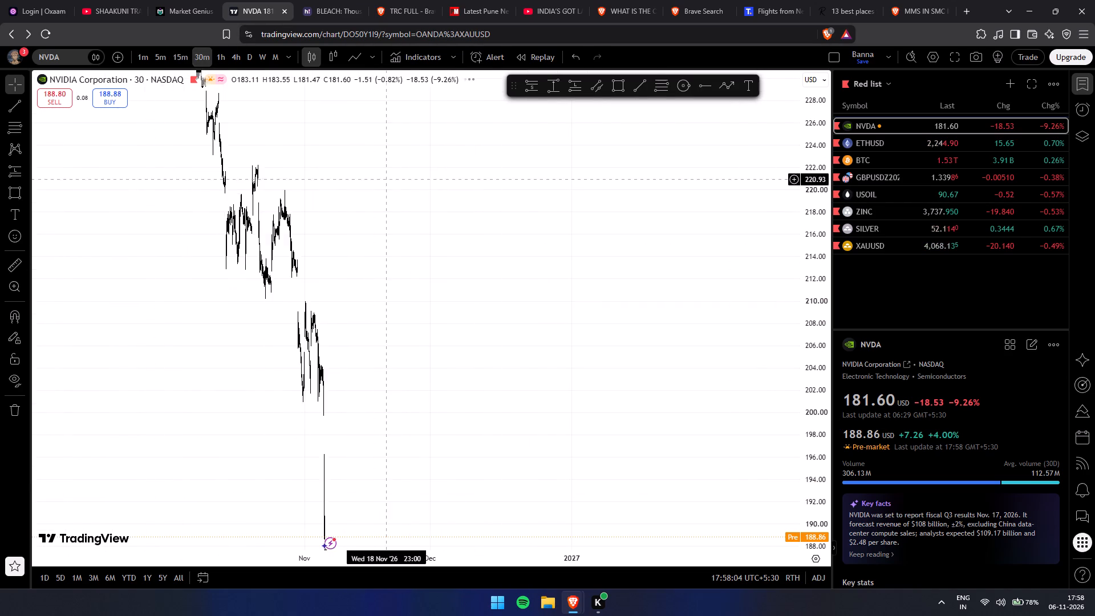
scroll(405, 217, down, 6)
drag(820, 196, 778, 436)
drag(524, 429, 796, 289)
scroll(649, 350, down, 10)
drag(445, 352, 719, 380)
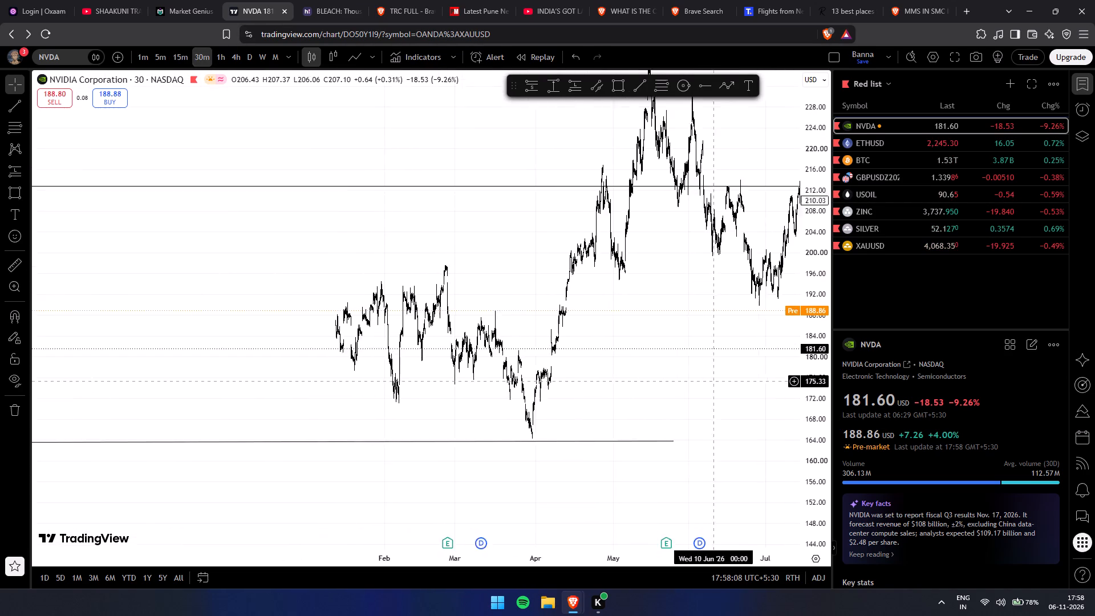
drag(719, 380, 201, 386)
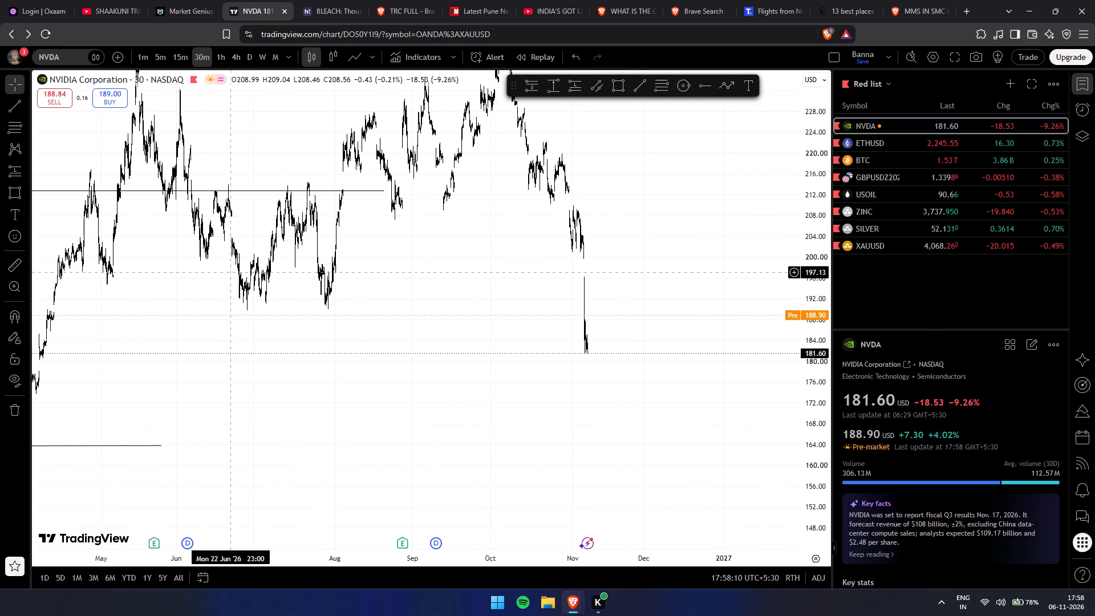
scroll(605, 309, up, 5)
scroll(519, 304, down, 7)
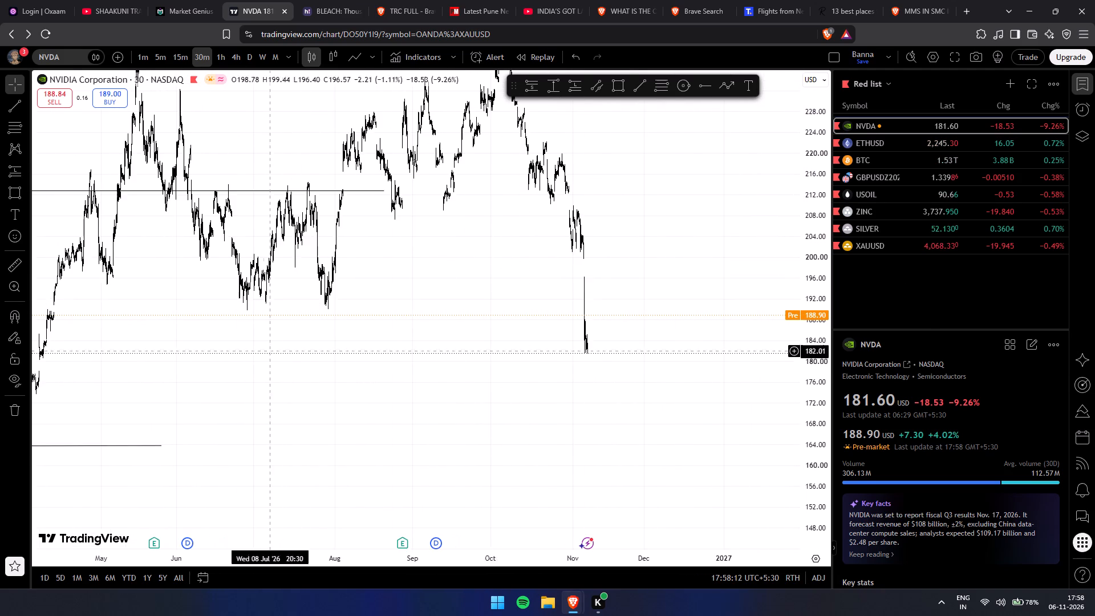
drag(274, 360, 486, 302)
drag(381, 327, 334, 266)
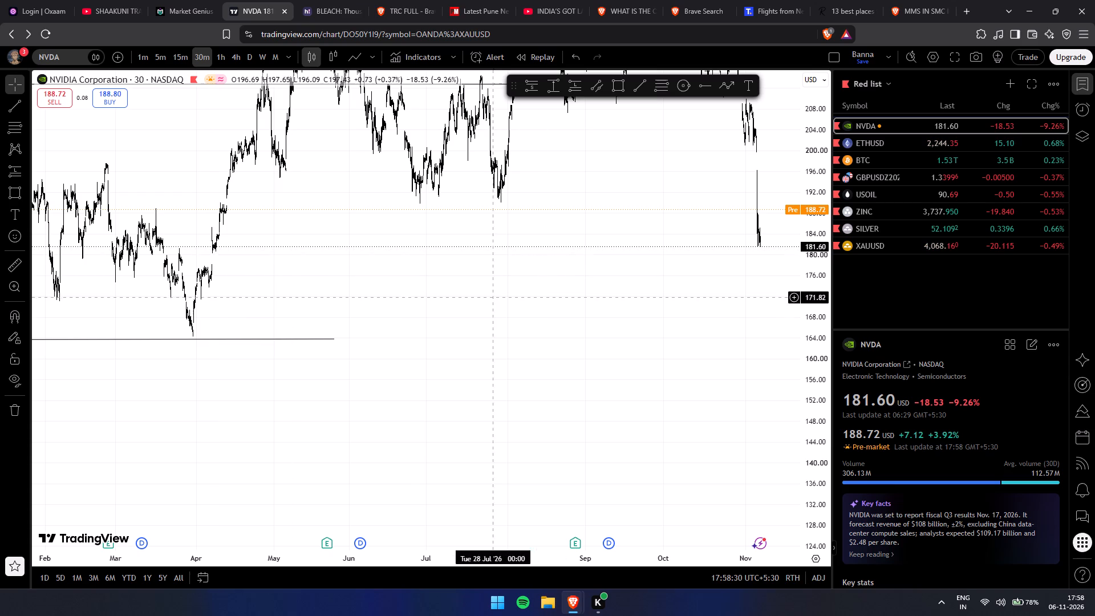
scroll(679, 310, up, 4)
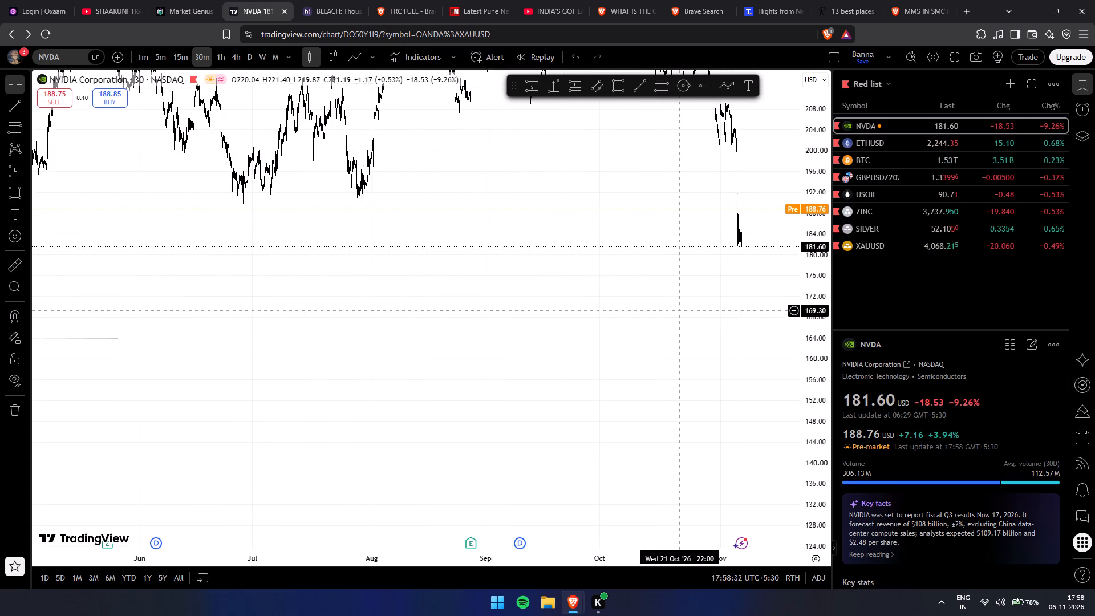
scroll(673, 319, down, 1)
drag(687, 315, 649, 433)
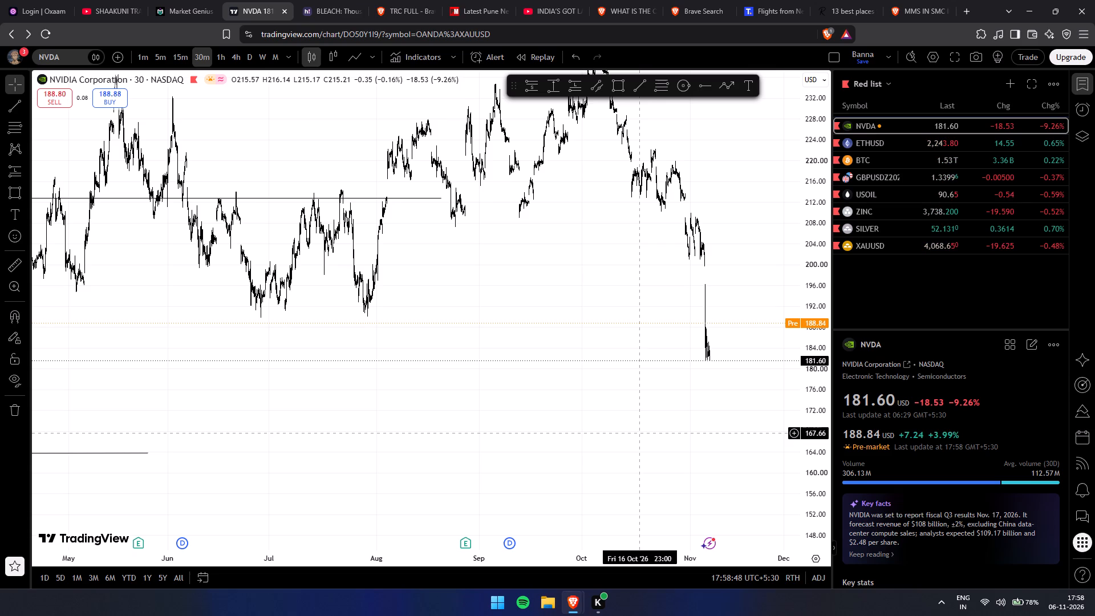
Examine NVDA's 30-minute decline from October into early November, focusing on the latest candles around the price gaps.
drag(673, 409, 640, 404)
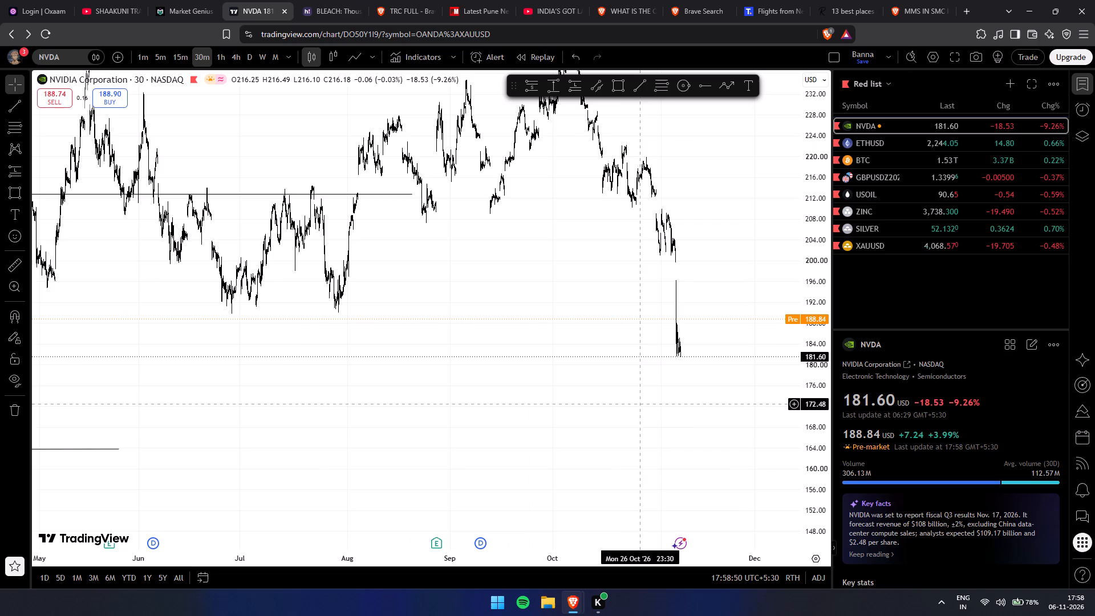
scroll(582, 418, up, 4)
drag(478, 370, 523, 427)
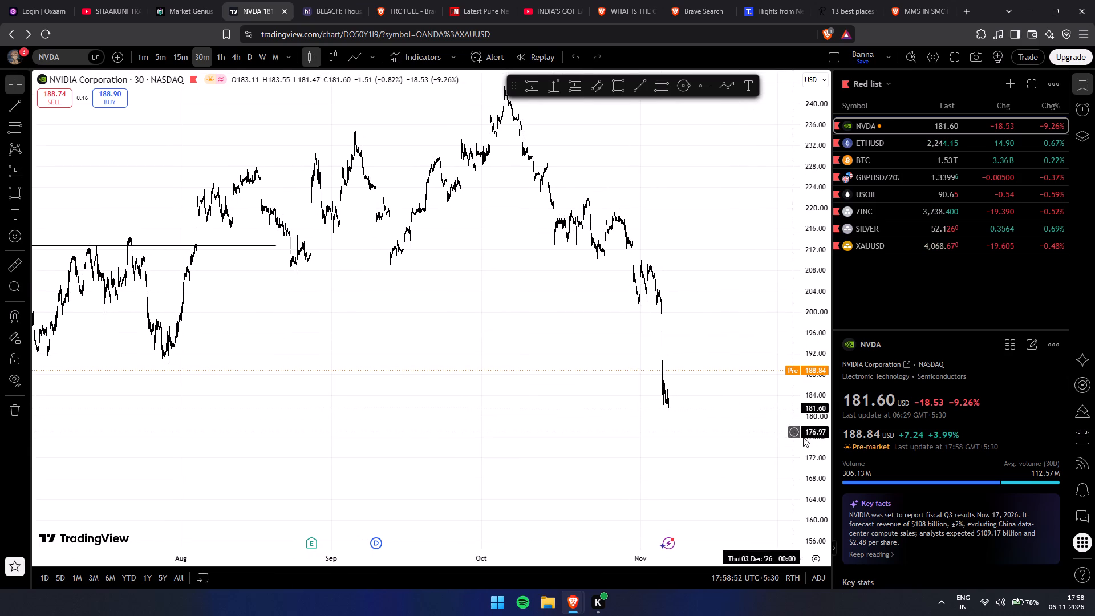
drag(817, 435, 809, 286)
scroll(808, 319, up, 6)
scroll(583, 332, up, 7)
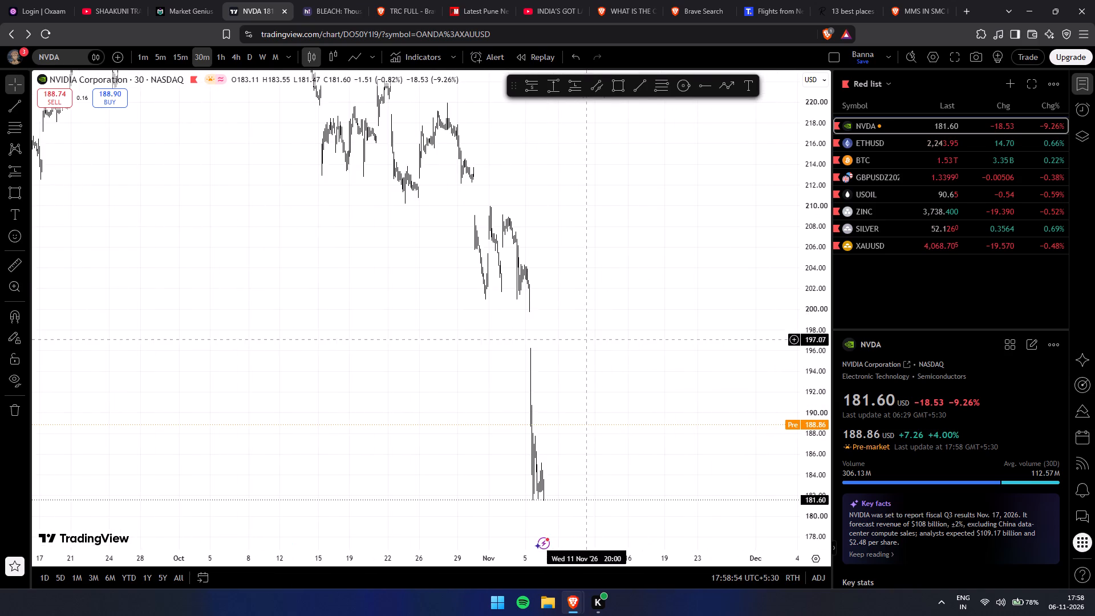
scroll(587, 342, up, 9)
drag(425, 333, 893, 366)
scroll(579, 366, up, 7)
drag(460, 362, 602, 358)
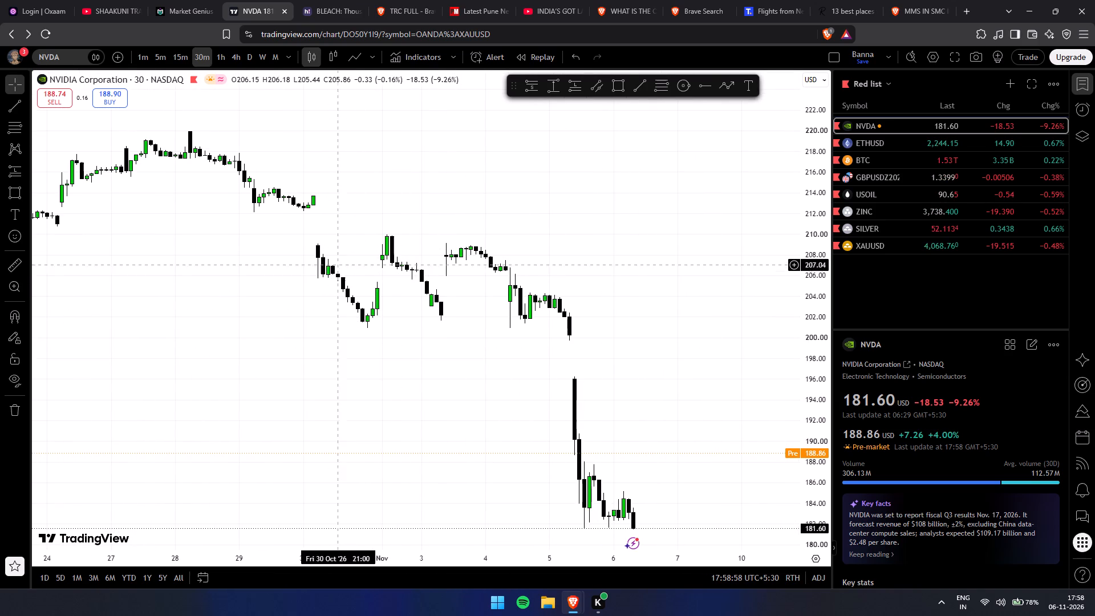
click(453, 316)
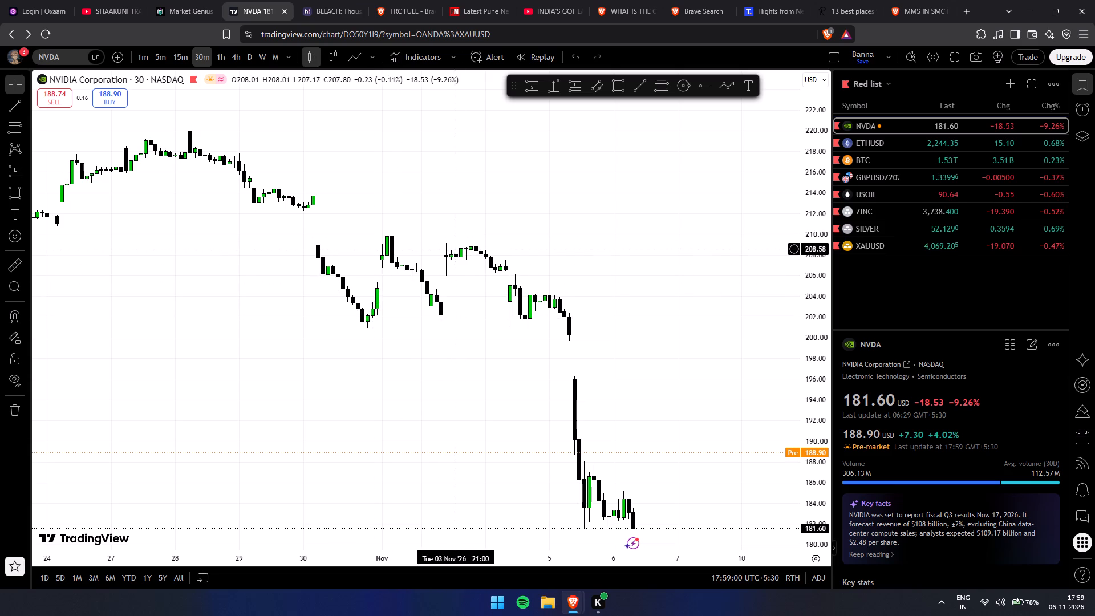
click(557, 336)
Open NVIDIA's financials overview from the symbol details, look through the key facts and valuation, and return to the chart.
click(878, 350)
drag(891, 345, 898, 343)
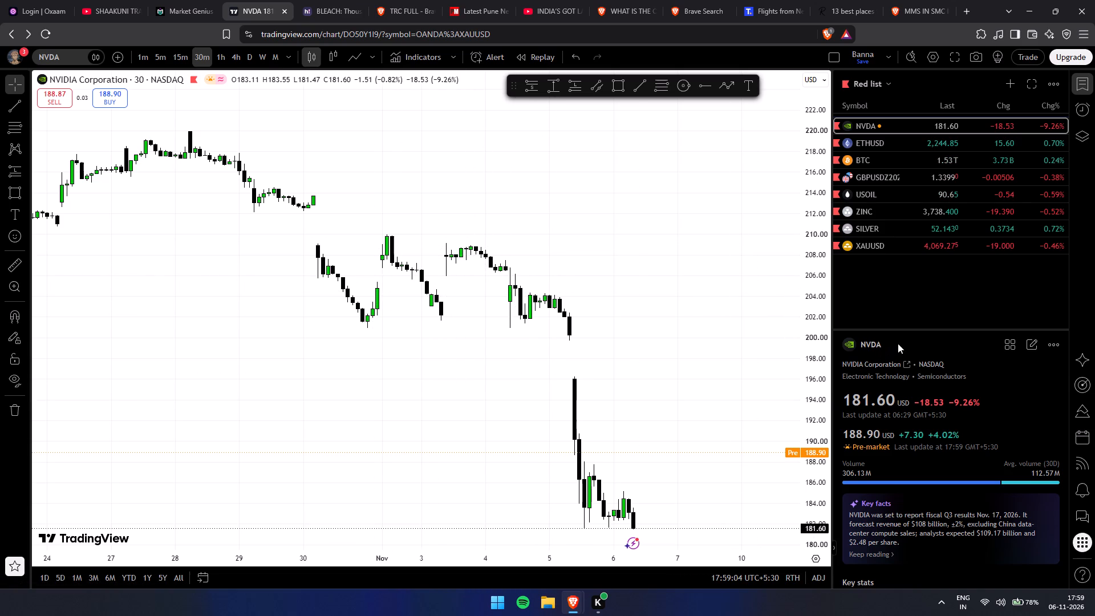
drag(898, 343, 913, 342)
click(1017, 351)
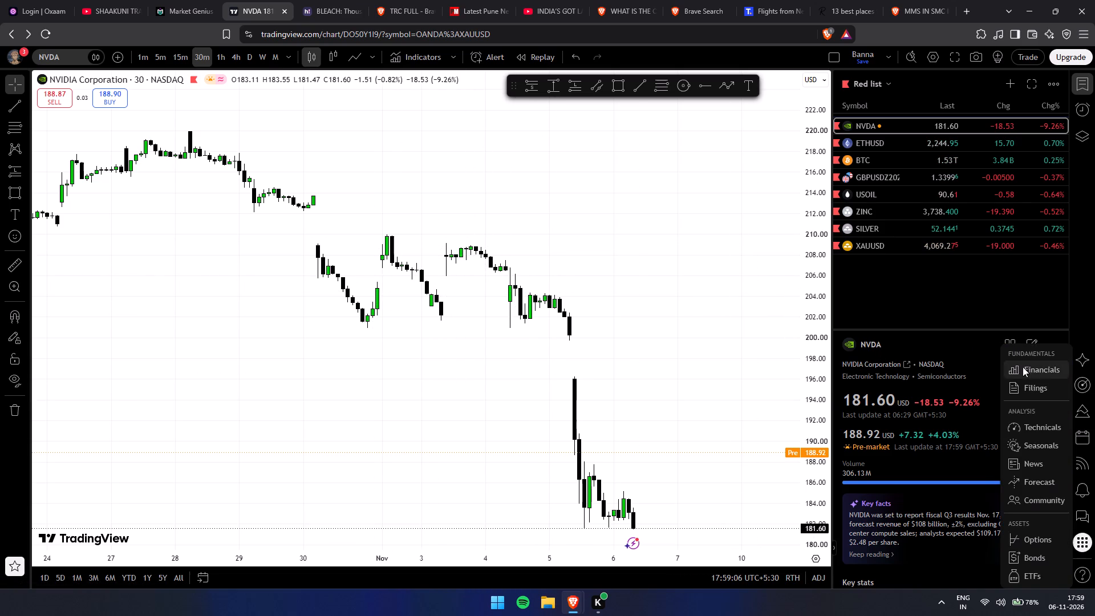
click(1024, 368)
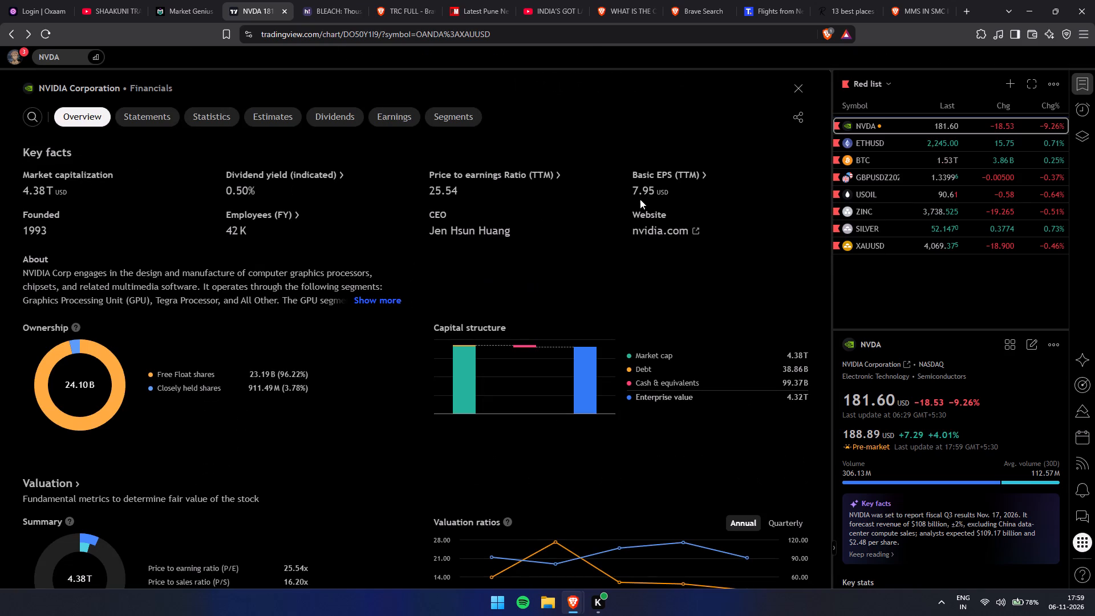
scroll(640, 199, down, 6)
scroll(454, 173, down, 5)
click(798, 92)
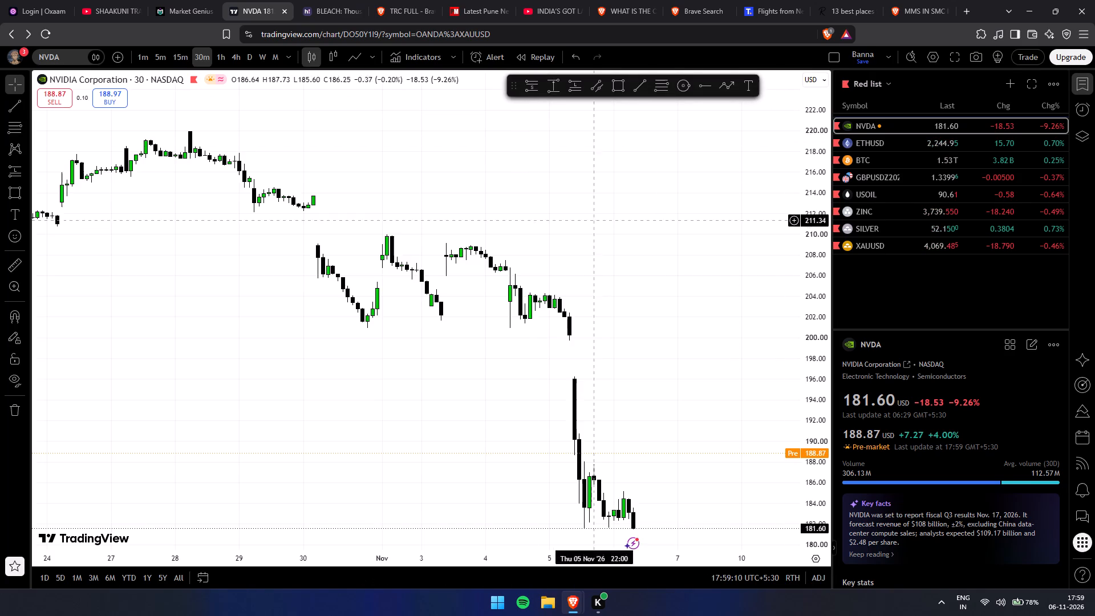
Examine NVDA's 30-minute price structure across October up to the latest drop.
drag(478, 236, 662, 237)
drag(826, 157, 790, 334)
scroll(490, 271, down, 7)
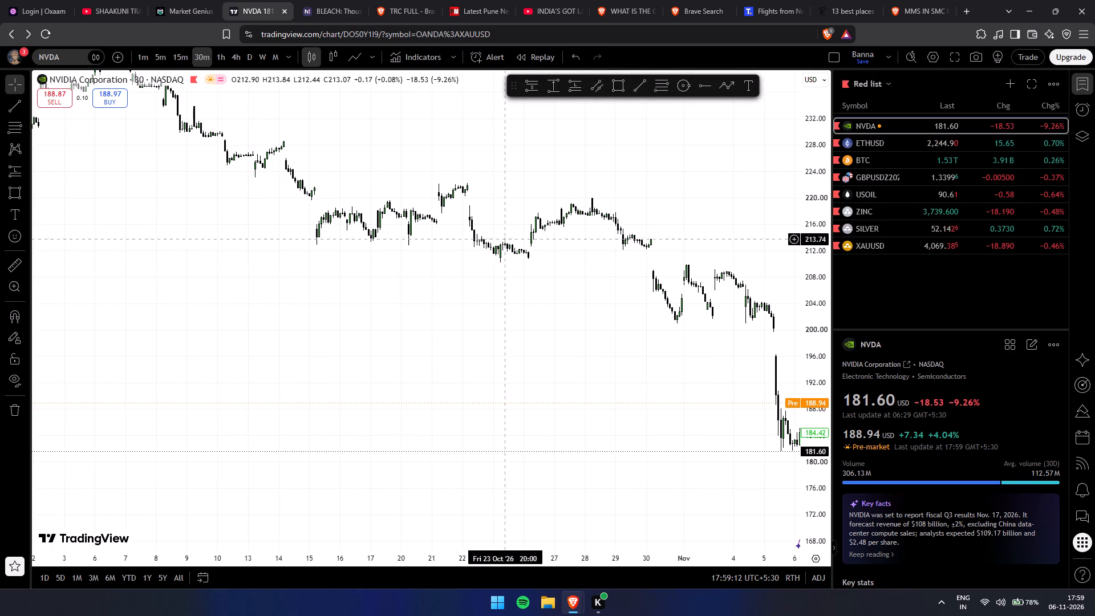
Open the BTC market cap chart from the watchlist and examine the 5 November drop against the marked short positions and zones.
click(861, 176)
click(877, 164)
drag(666, 273, 580, 274)
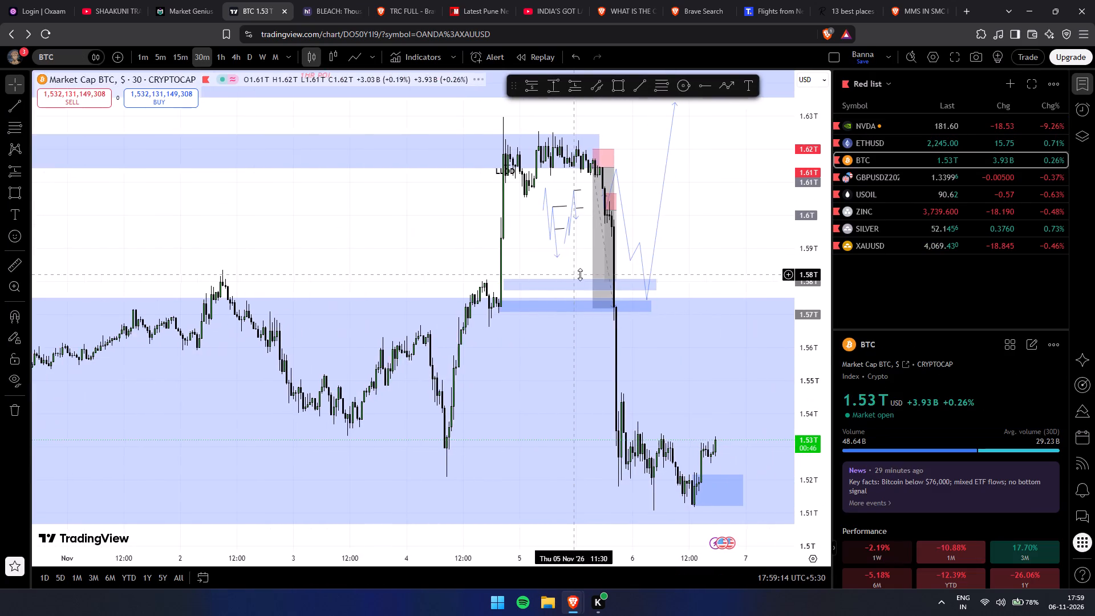
drag(580, 274, 582, 272)
scroll(708, 251, up, 12)
drag(663, 232, 802, 237)
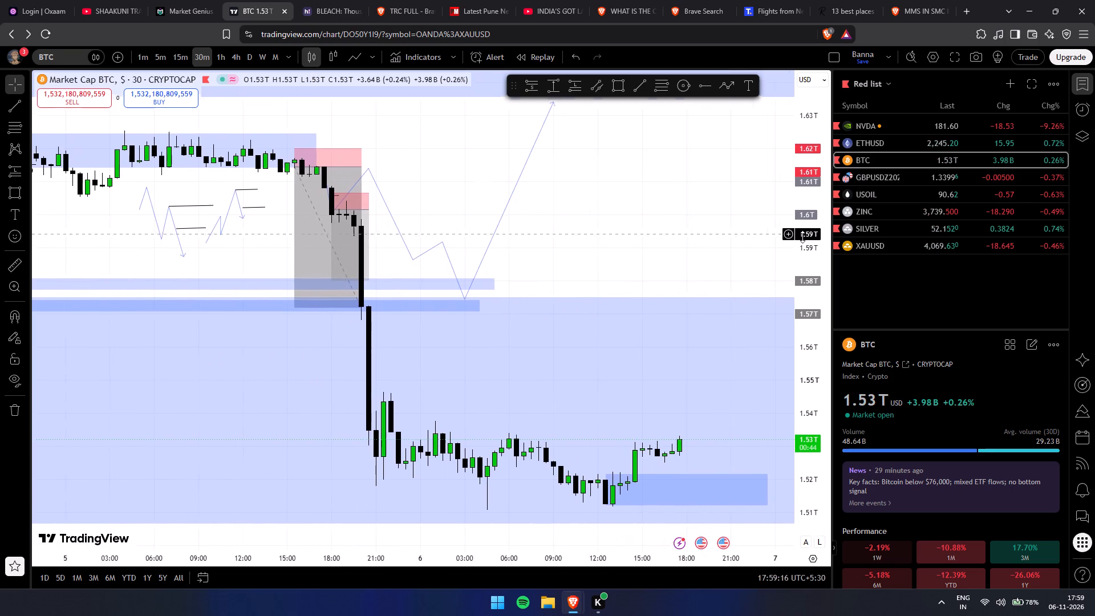
drag(802, 237, 828, 254)
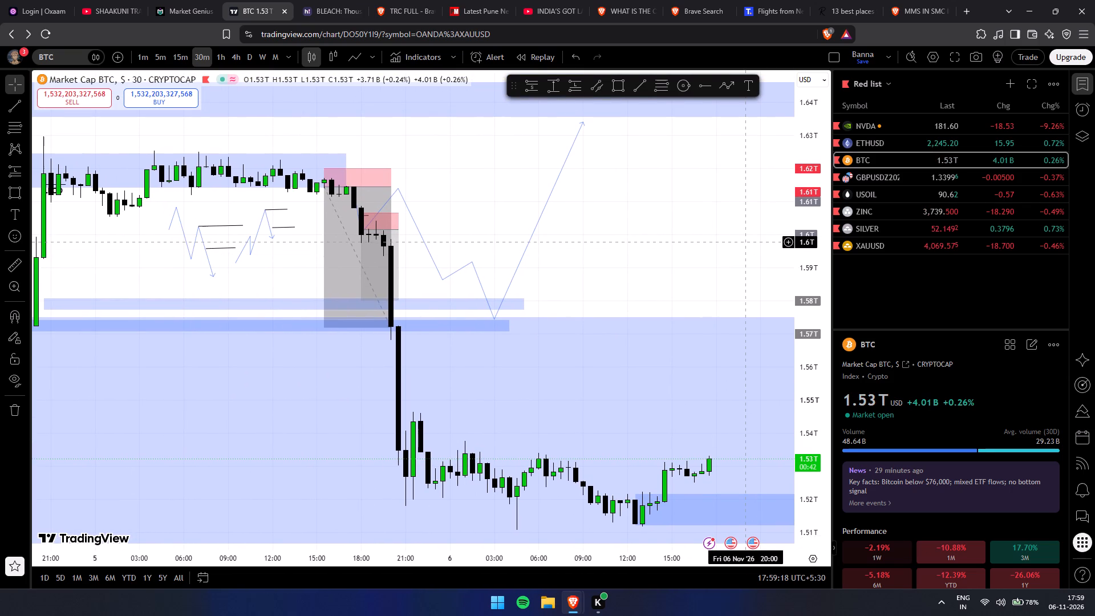
drag(676, 220, 766, 225)
scroll(766, 225, down, 5)
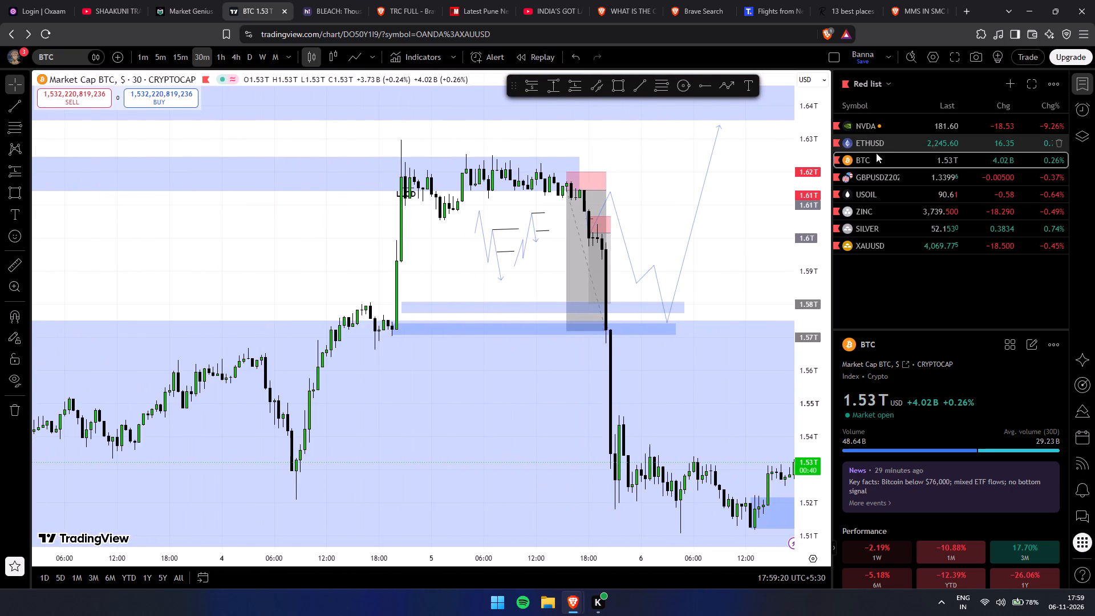
Examine BTC's 30-minute structure since late October against the 1HR POI zone and the large lower zone.
drag(812, 176, 800, 314)
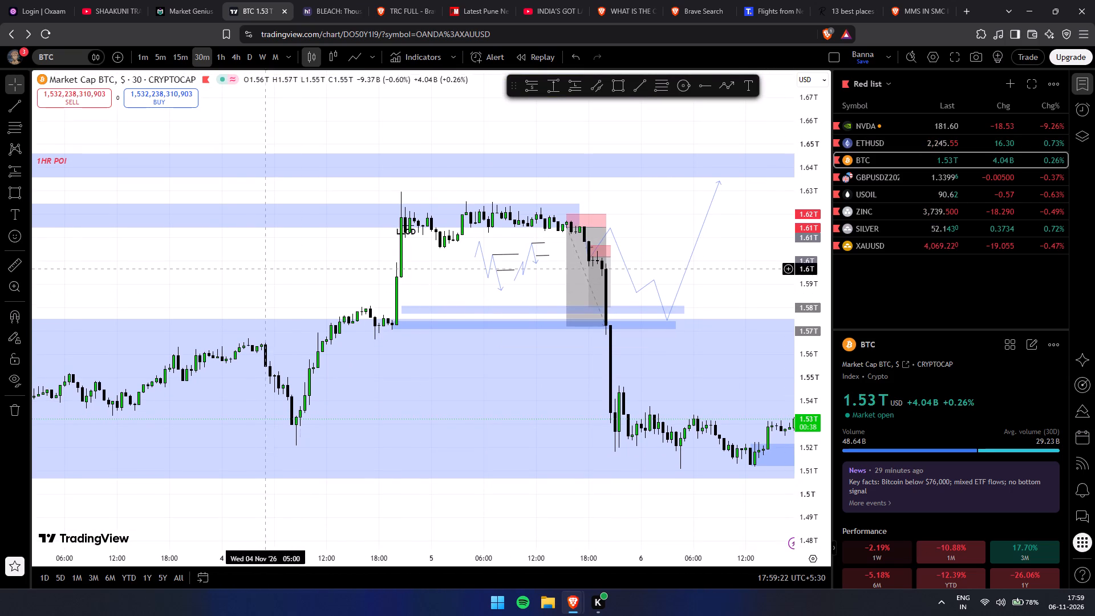
drag(248, 268, 330, 208)
scroll(334, 204, down, 3)
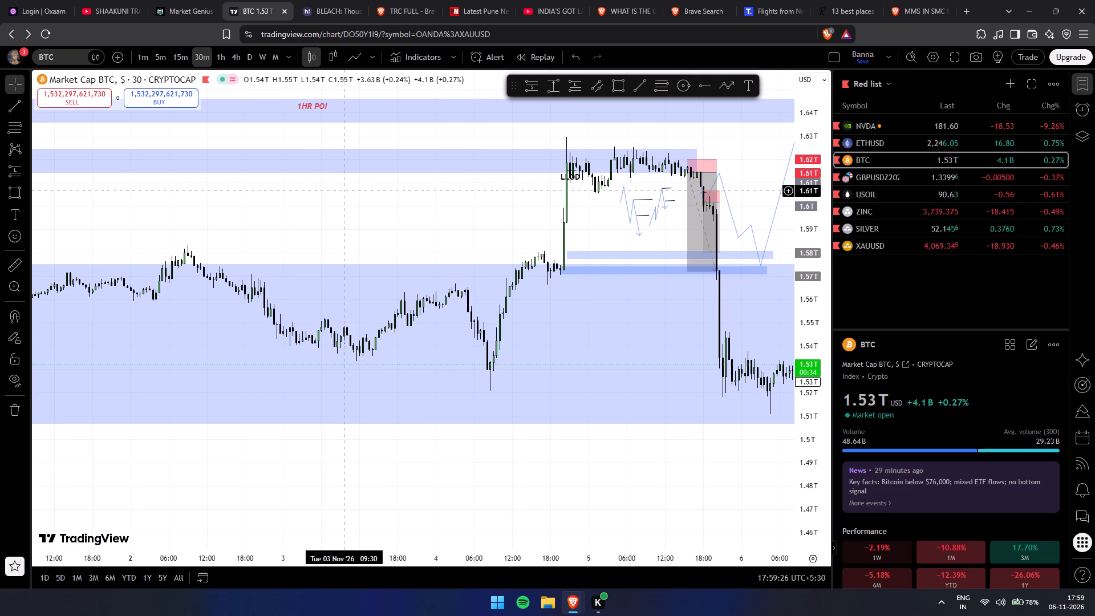
drag(372, 187, 278, 202)
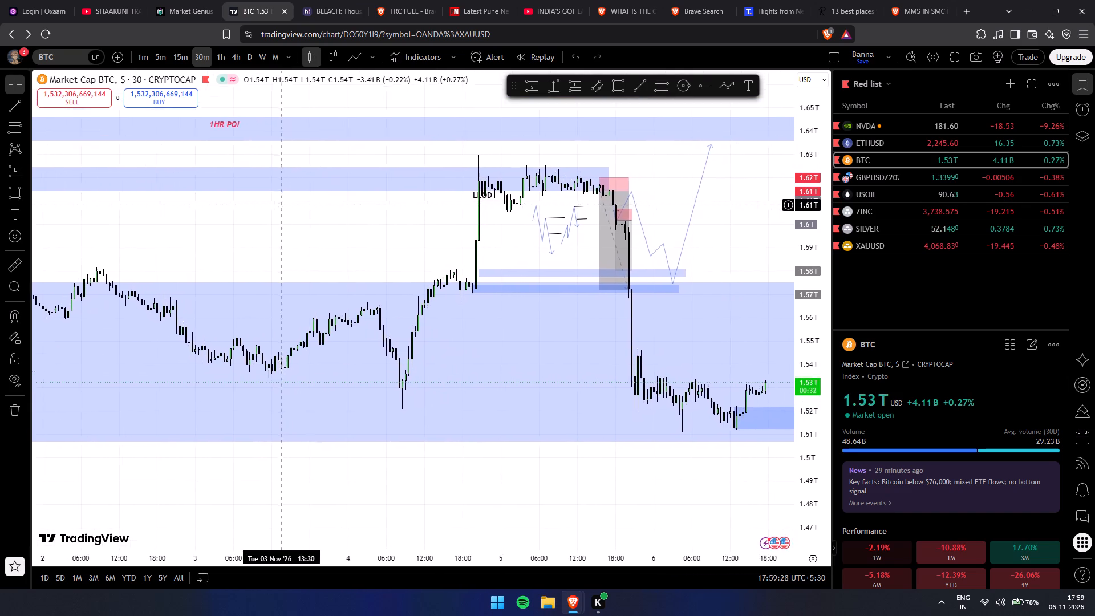
drag(278, 202, 200, 112)
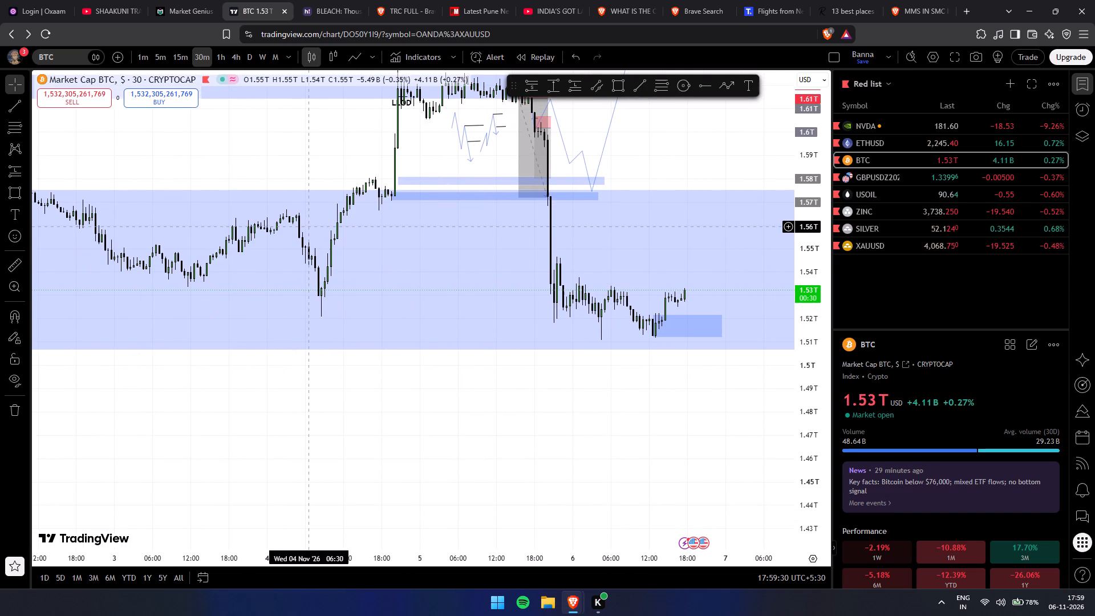
drag(559, 392, 614, 424)
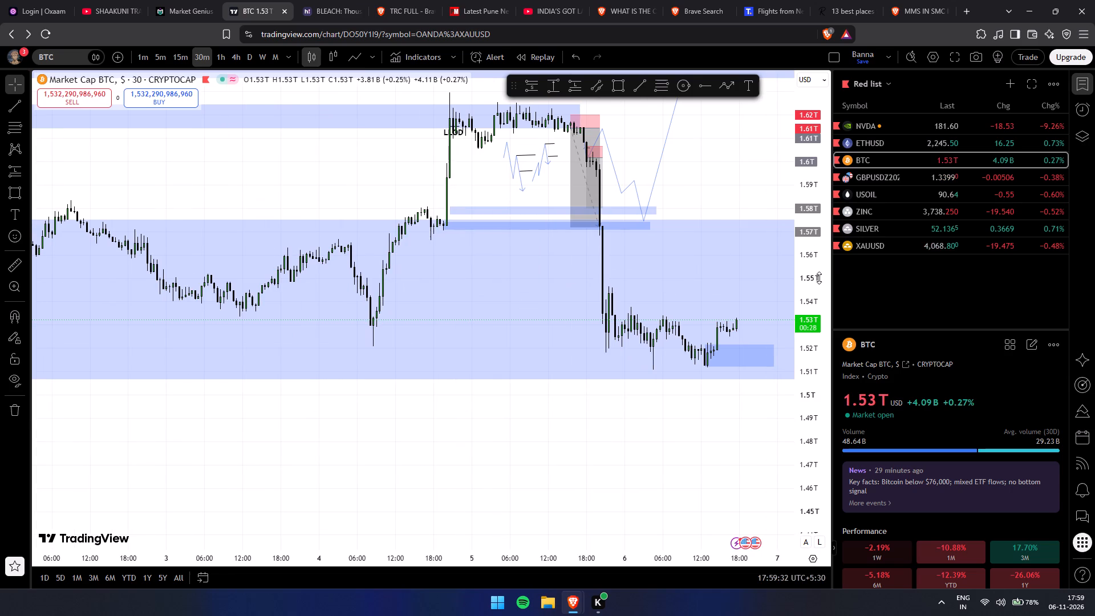
drag(798, 272, 791, 425)
scroll(788, 412, down, 5)
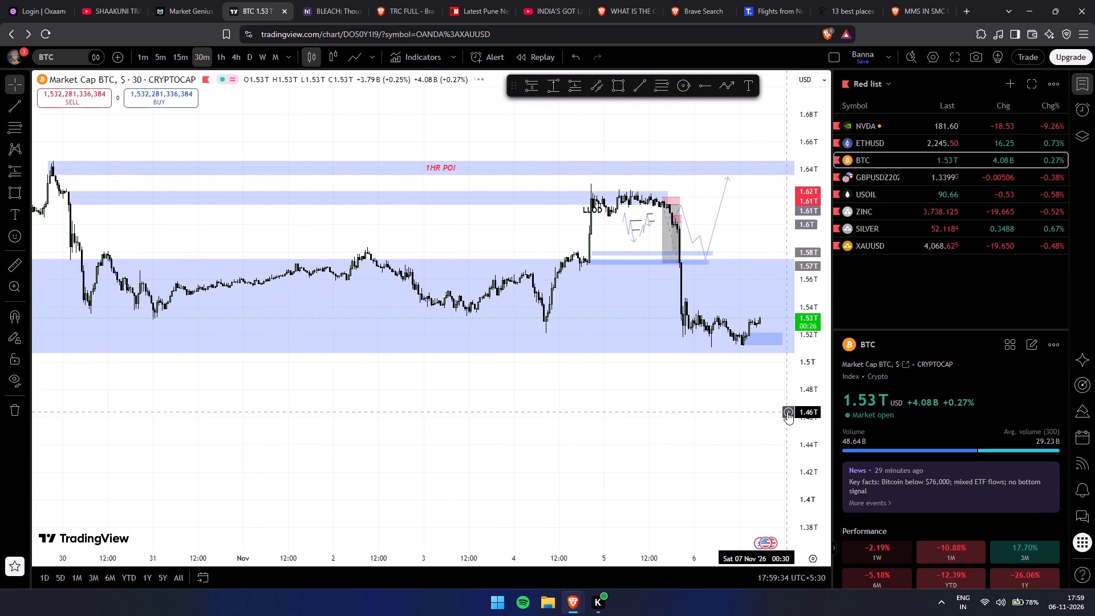
drag(708, 534, 477, 448)
drag(476, 440, 469, 358)
drag(809, 439, 759, 269)
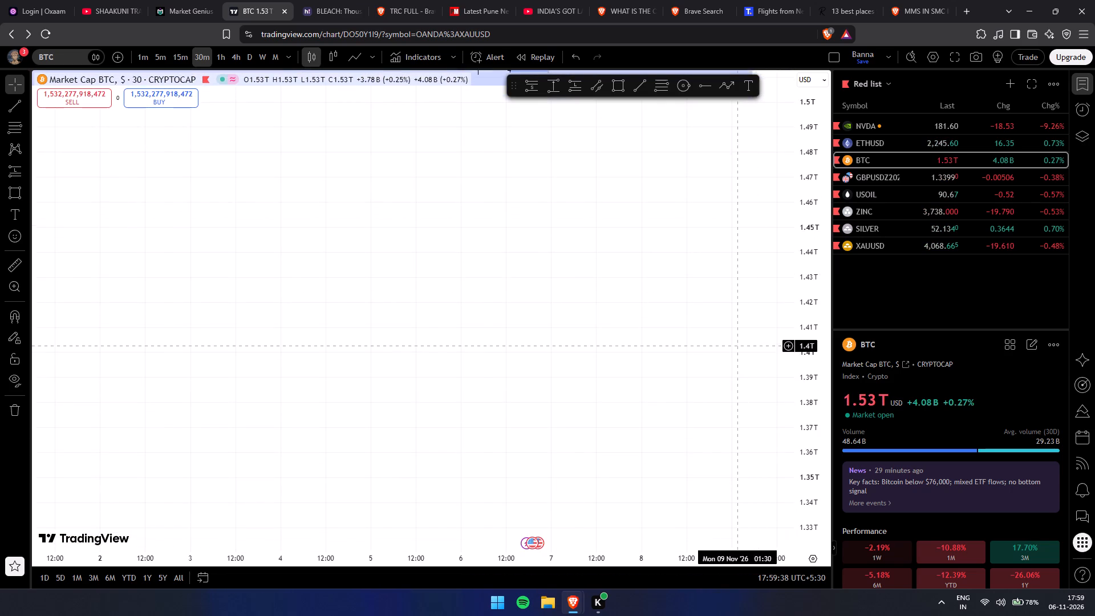
Examine BTC's latest 30-minute candles around the small zone near 1.52T, inside the large lower zone.
scroll(736, 346, up, 6)
drag(579, 301, 554, 464)
drag(518, 409, 575, 505)
drag(577, 465, 624, 508)
drag(813, 339, 804, 429)
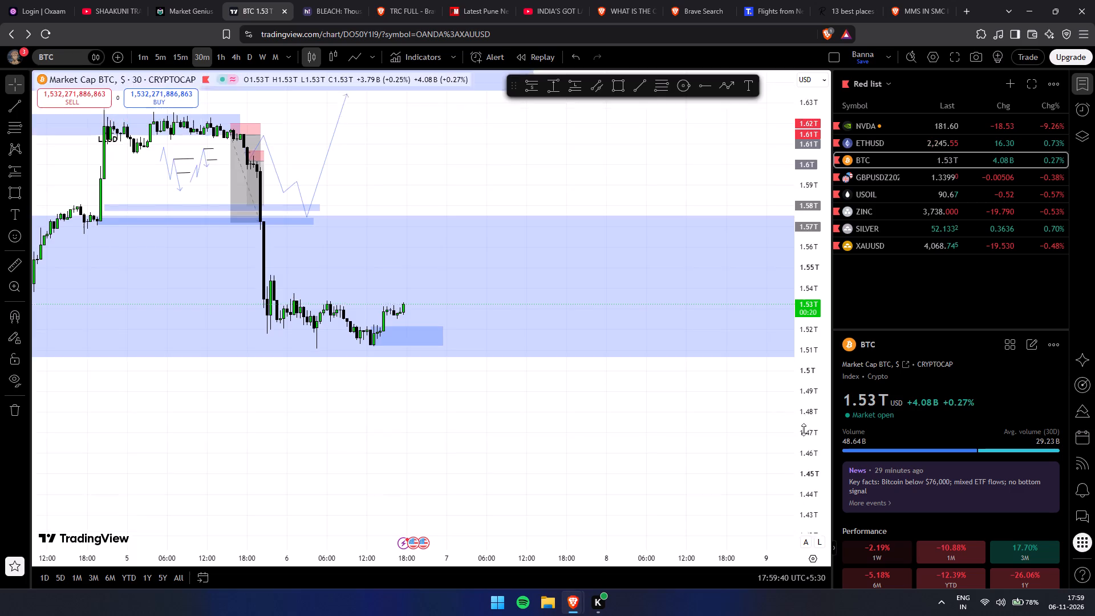
drag(804, 429, 801, 471)
scroll(610, 411, down, 4)
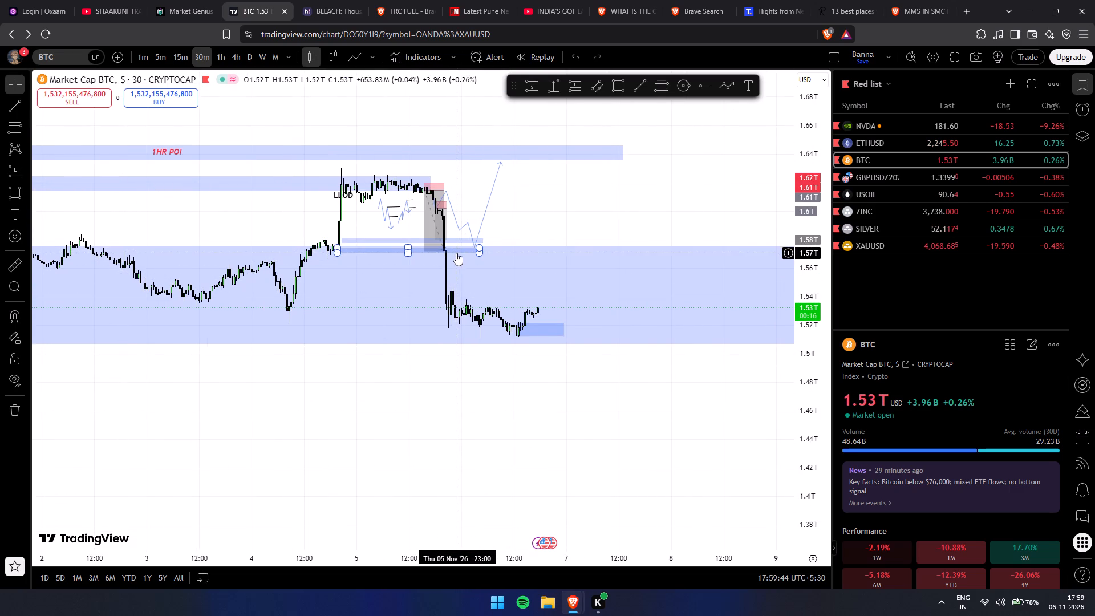
drag(799, 392, 790, 260)
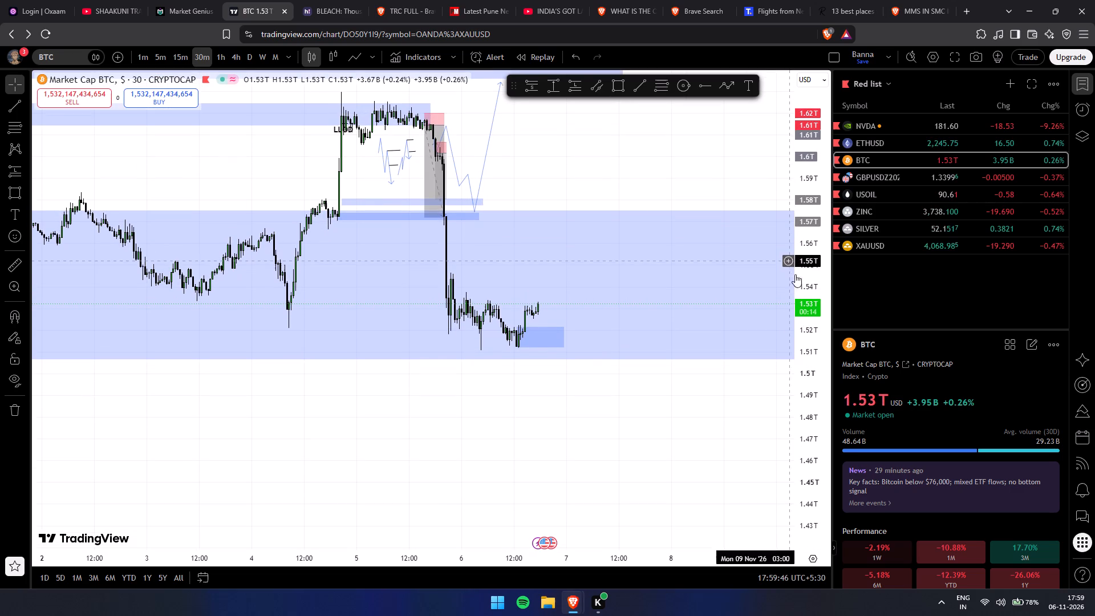
click(837, 410)
drag(812, 390, 798, 331)
drag(824, 445, 813, 388)
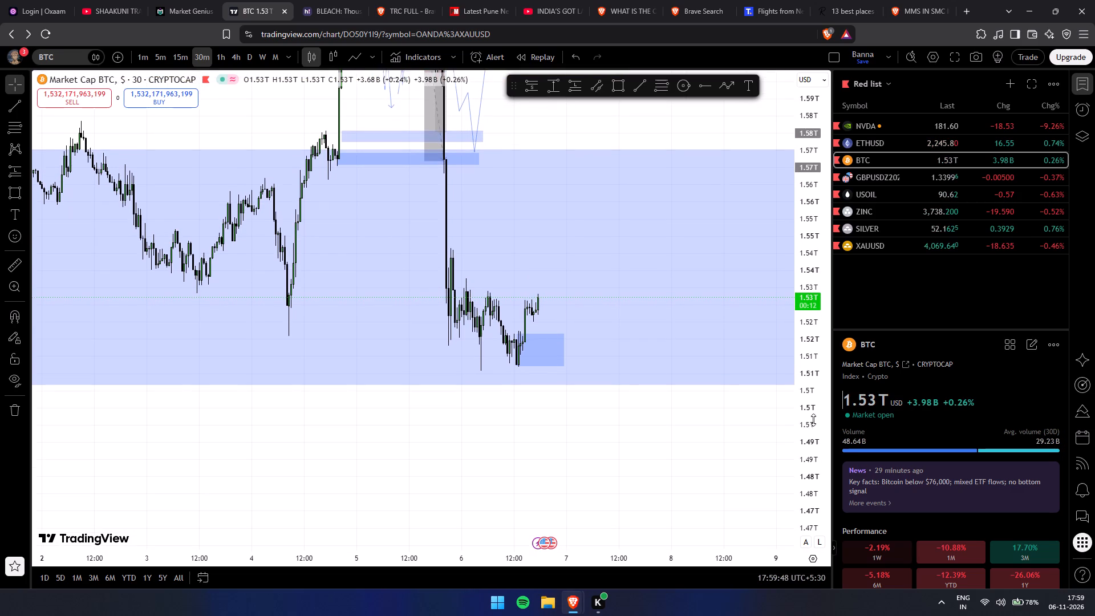
scroll(813, 420, up, 5)
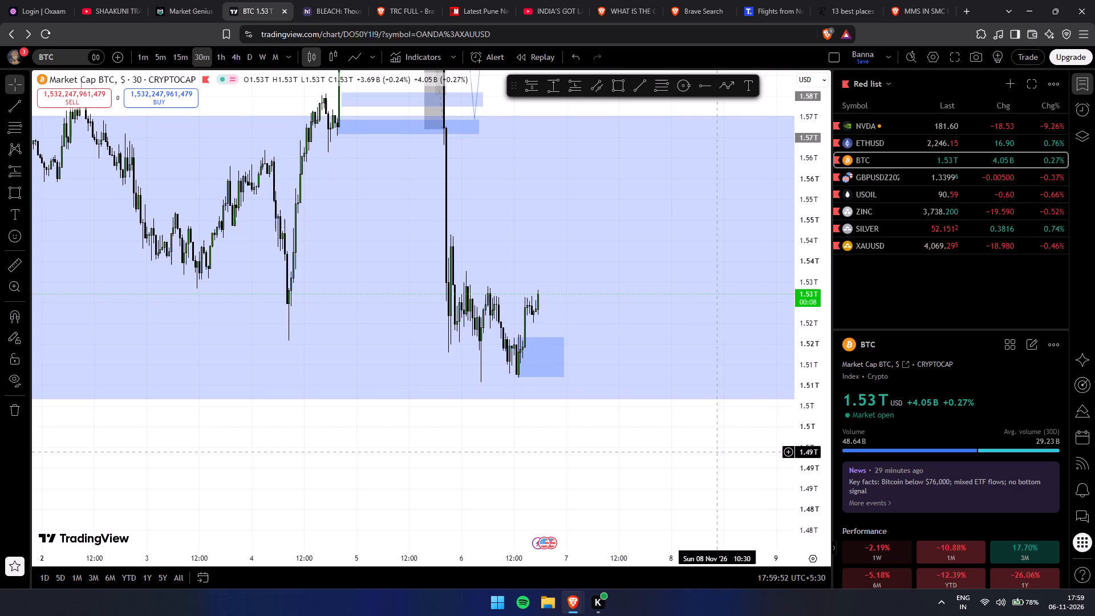
Examine BTC's 30-minute history from 25 October, comparing current price with the 1HR POI and the large lower zone.
drag(810, 305, 800, 445)
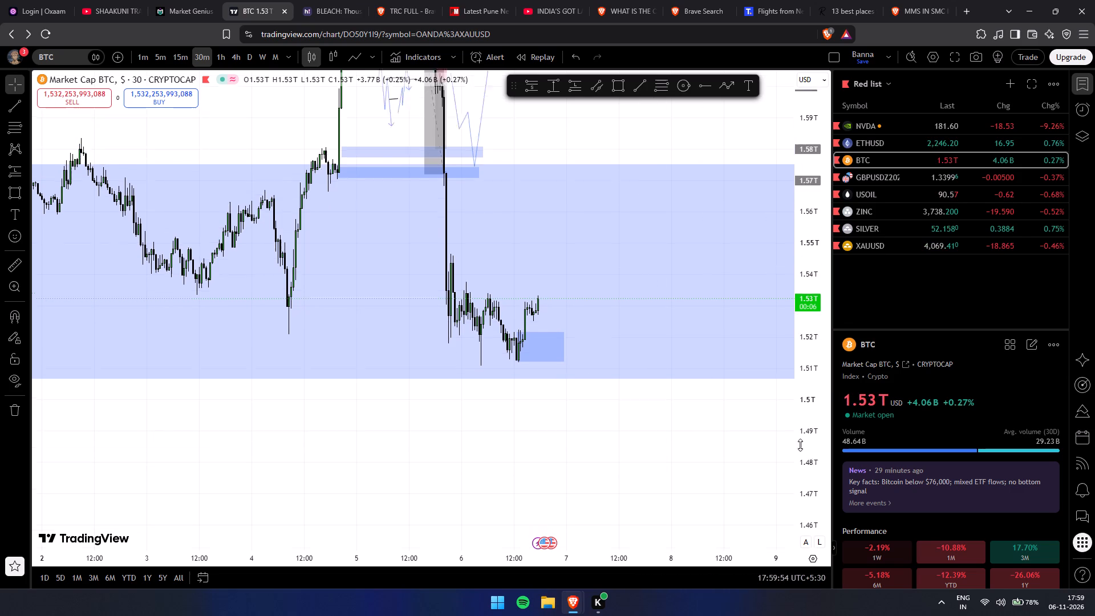
drag(800, 445, 796, 519)
scroll(628, 473, down, 7)
drag(798, 235, 792, 334)
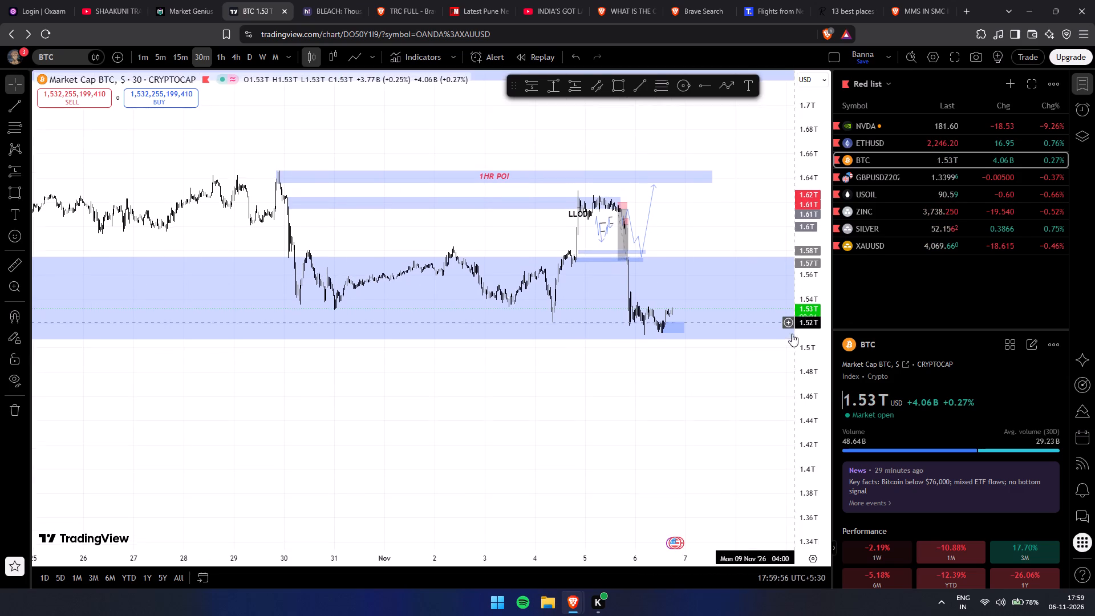
drag(792, 334, 792, 335)
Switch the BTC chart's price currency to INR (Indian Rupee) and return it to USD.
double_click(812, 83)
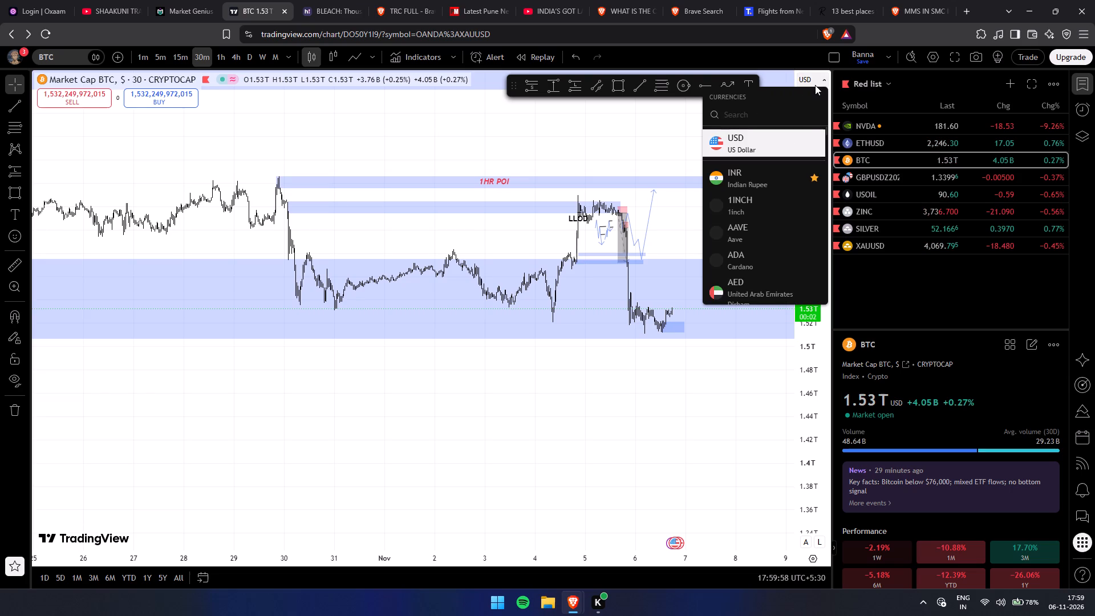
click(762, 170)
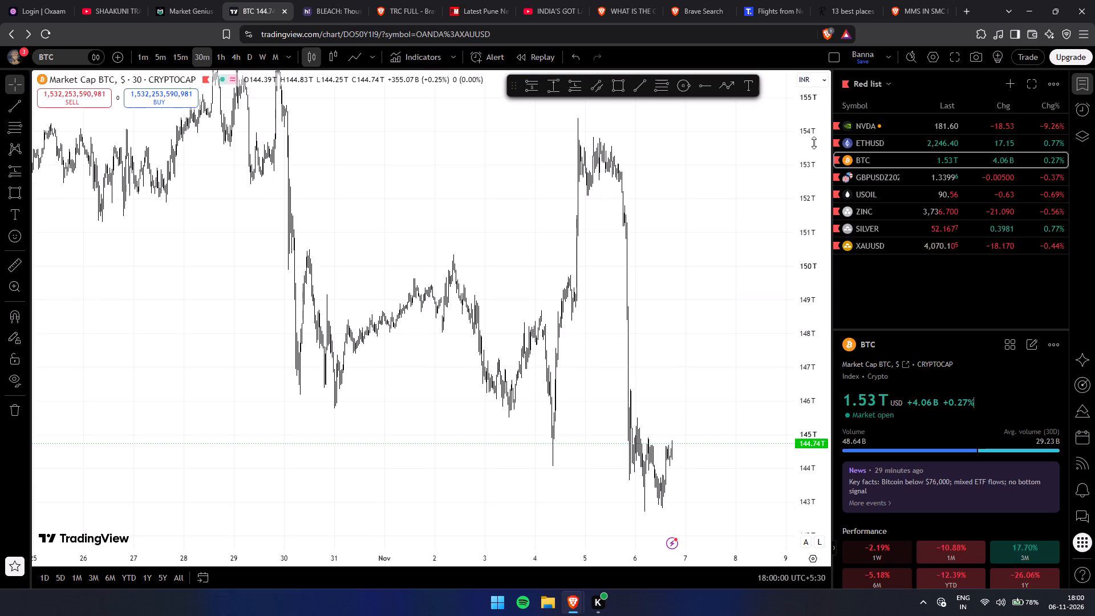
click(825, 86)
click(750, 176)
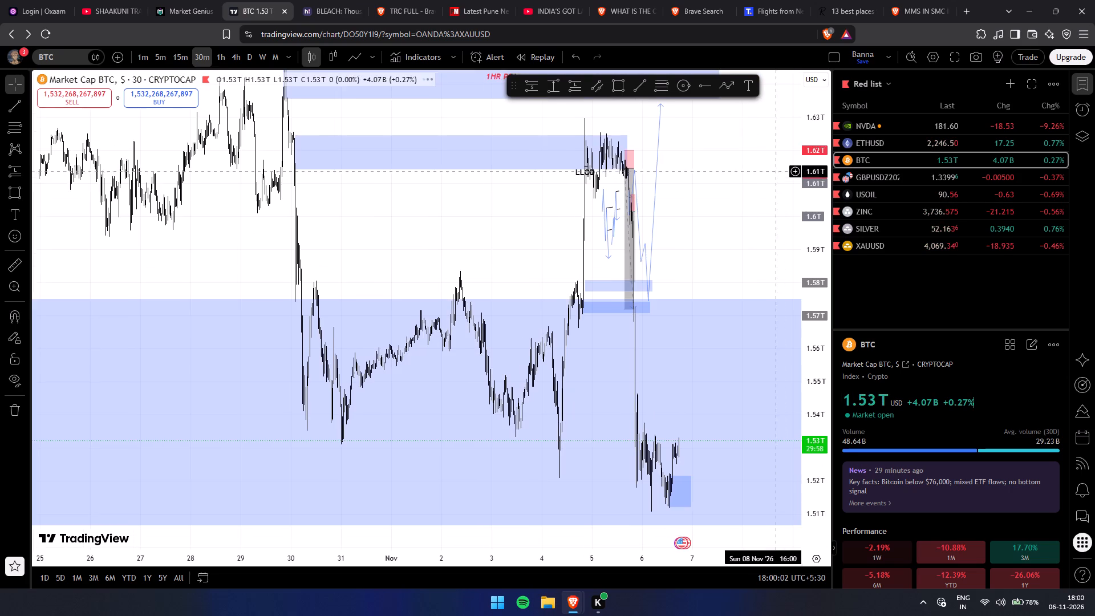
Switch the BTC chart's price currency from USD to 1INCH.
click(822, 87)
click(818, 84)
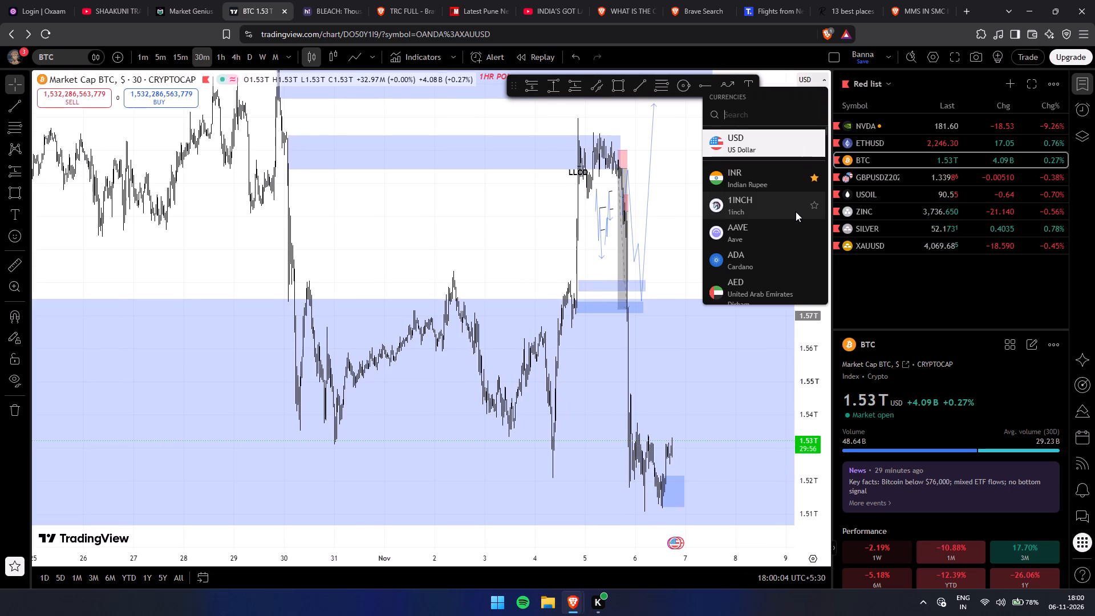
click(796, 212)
Set the BTC chart's price currency to INR and compress the price scale to view the wider structure.
click(810, 86)
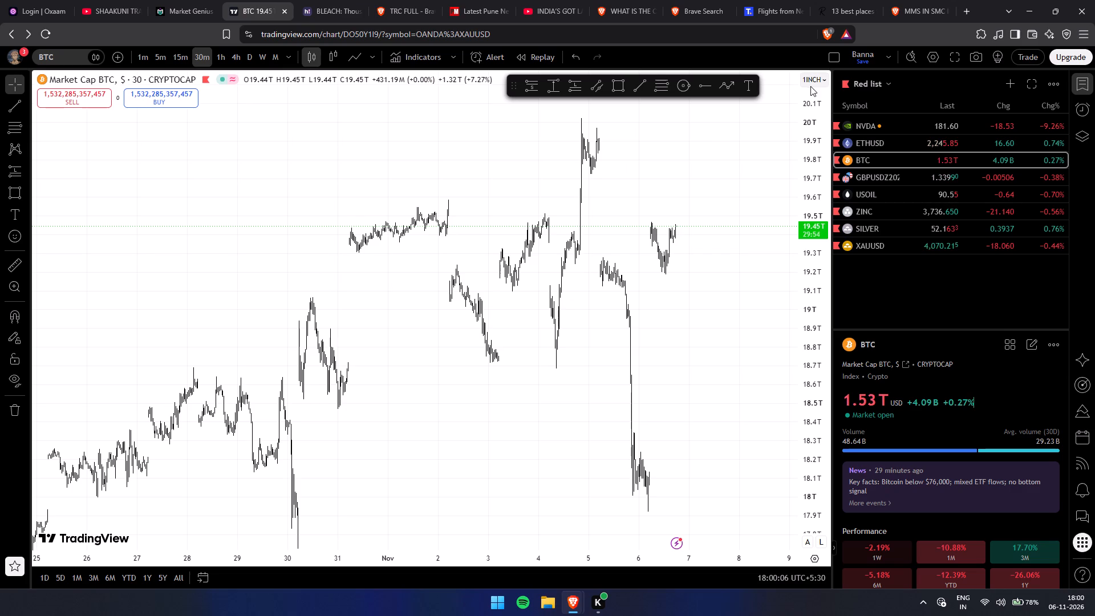
scroll(751, 161, up, 4)
click(747, 206)
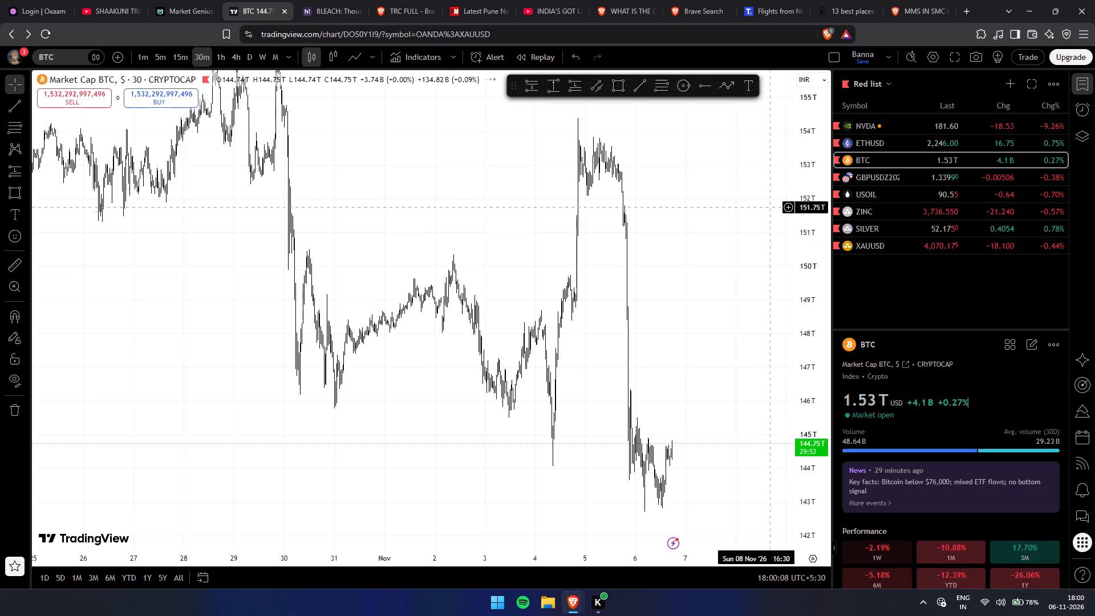
drag(814, 153, 770, 493)
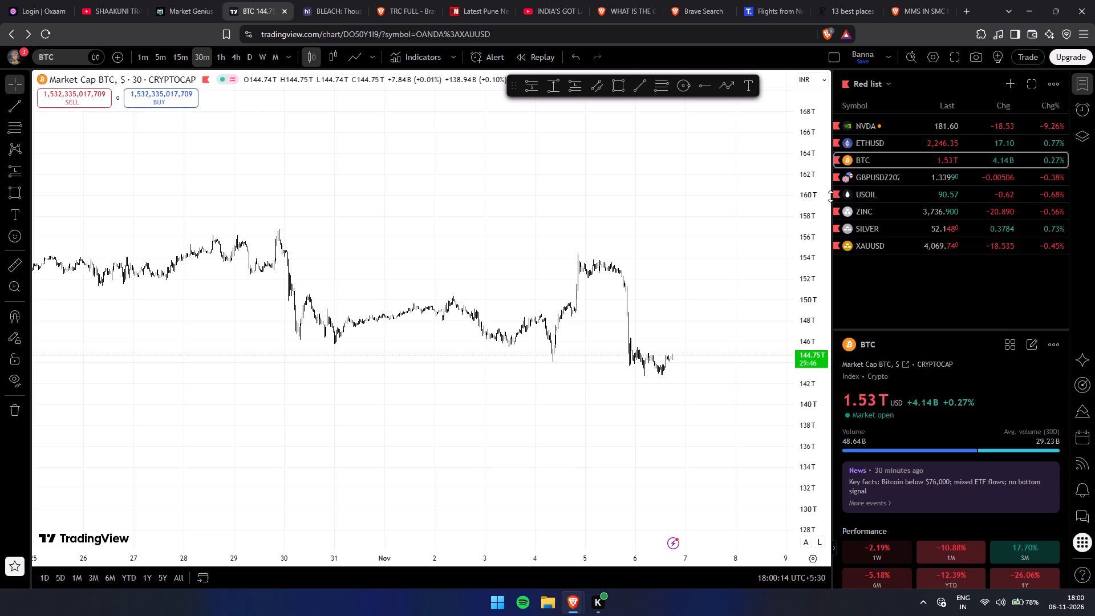
Narrow the Red list watchlist and symbol details area to give the BTC chart more width, keeping all watchlist columns readable.
drag(833, 193, 962, 205)
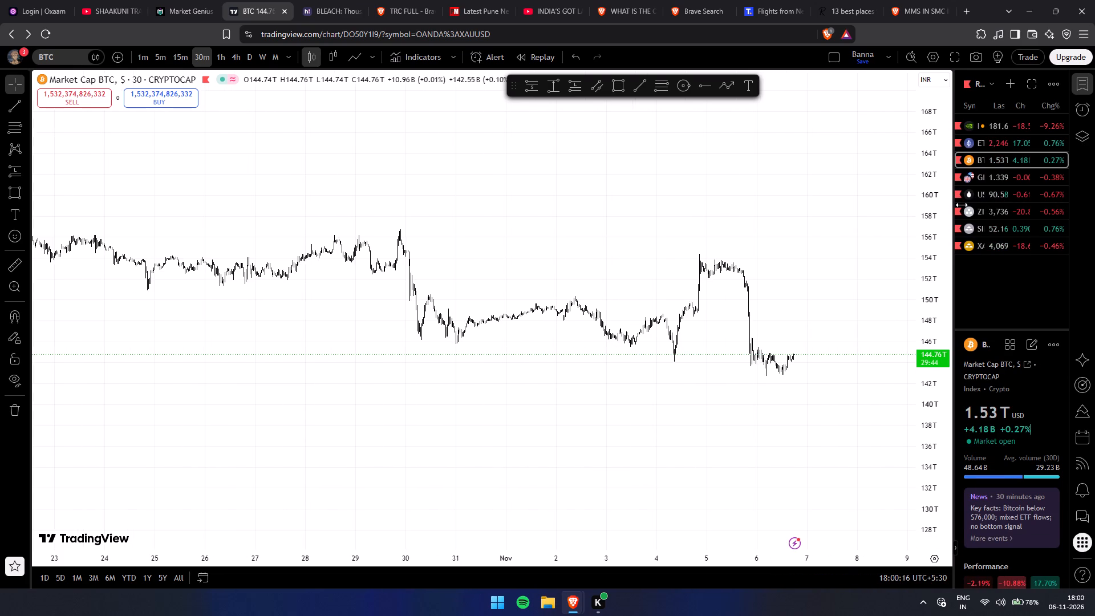
drag(962, 205, 931, 212)
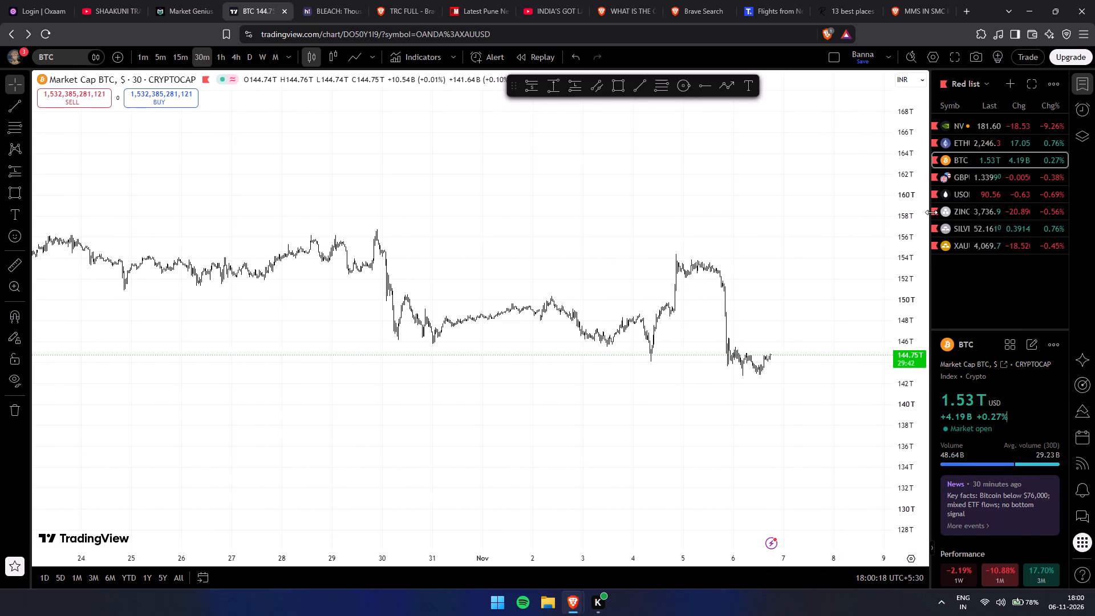
drag(931, 212, 950, 213)
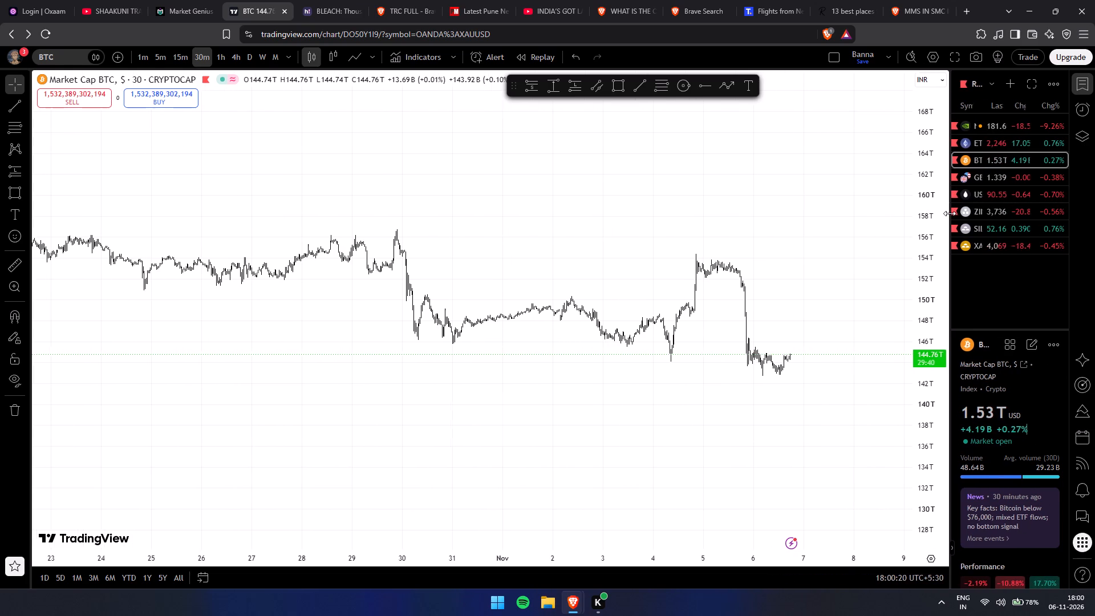
drag(950, 213, 931, 217)
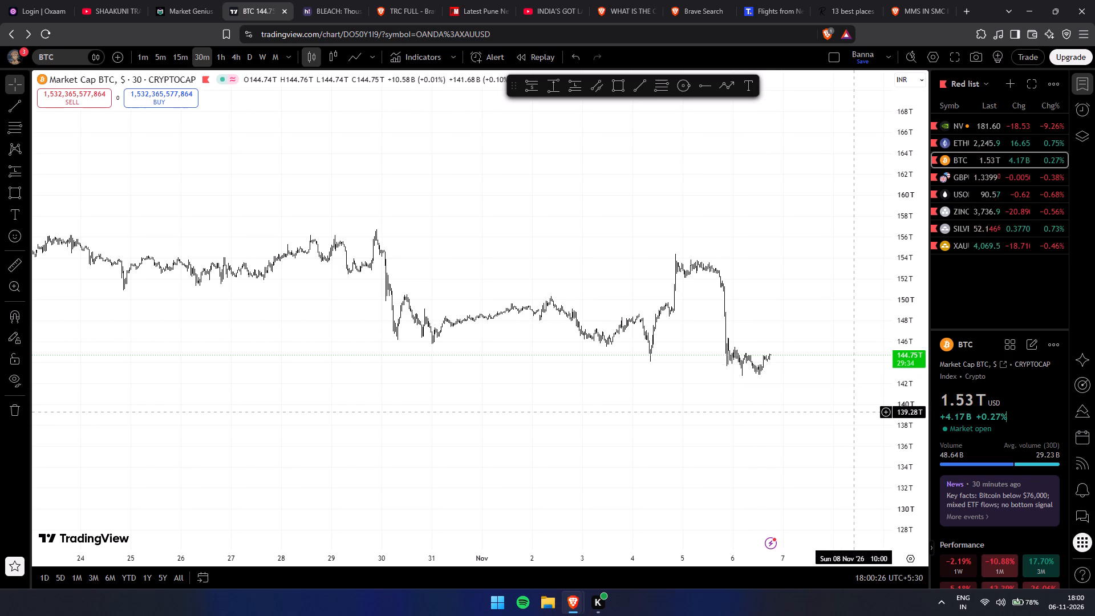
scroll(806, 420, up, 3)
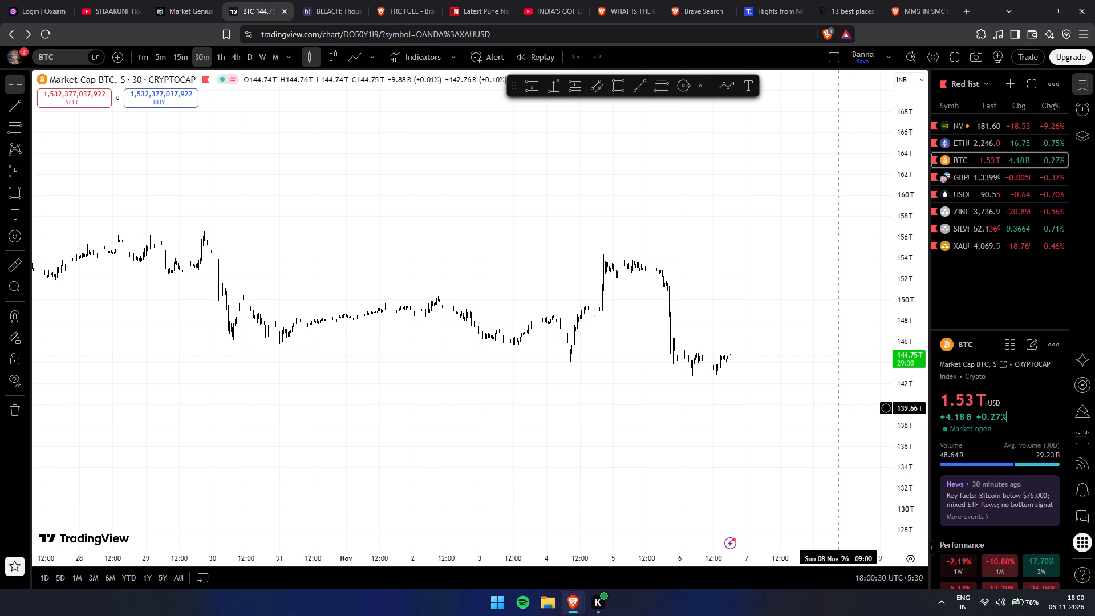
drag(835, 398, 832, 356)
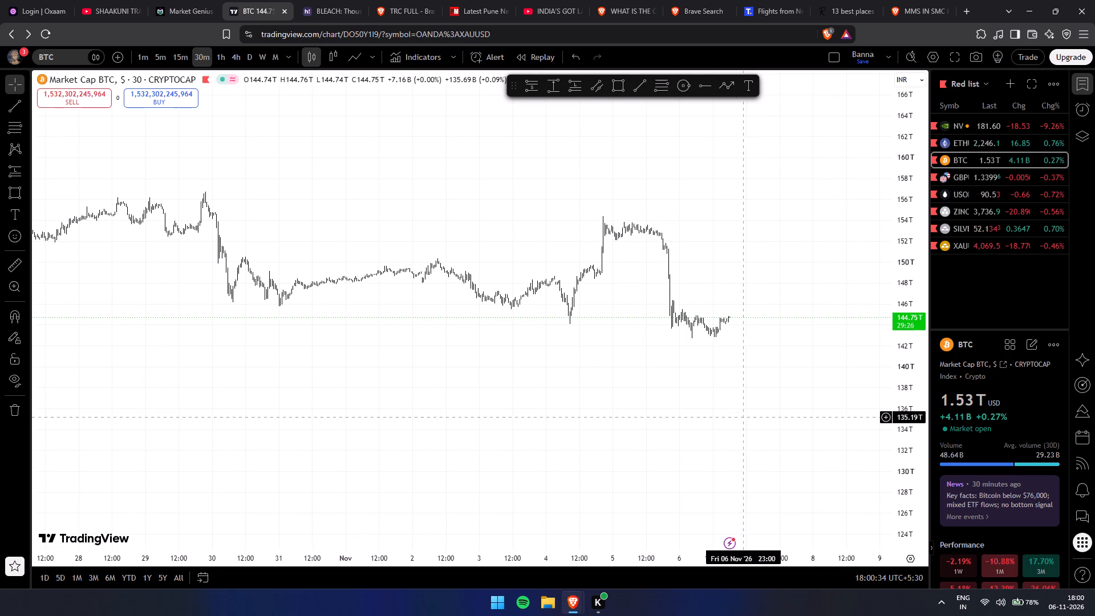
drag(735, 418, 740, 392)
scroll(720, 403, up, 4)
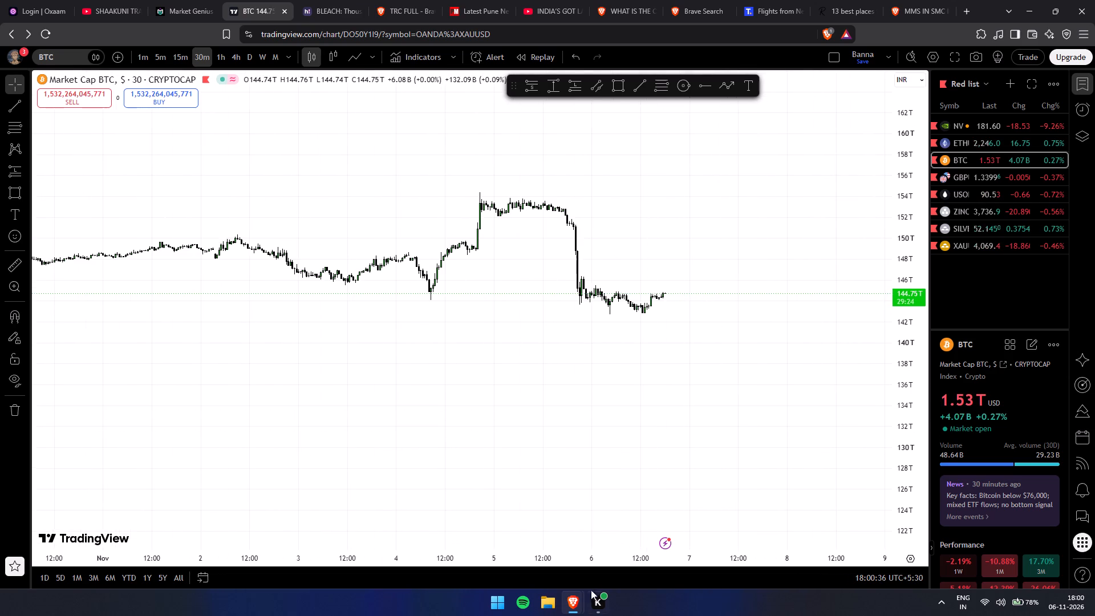